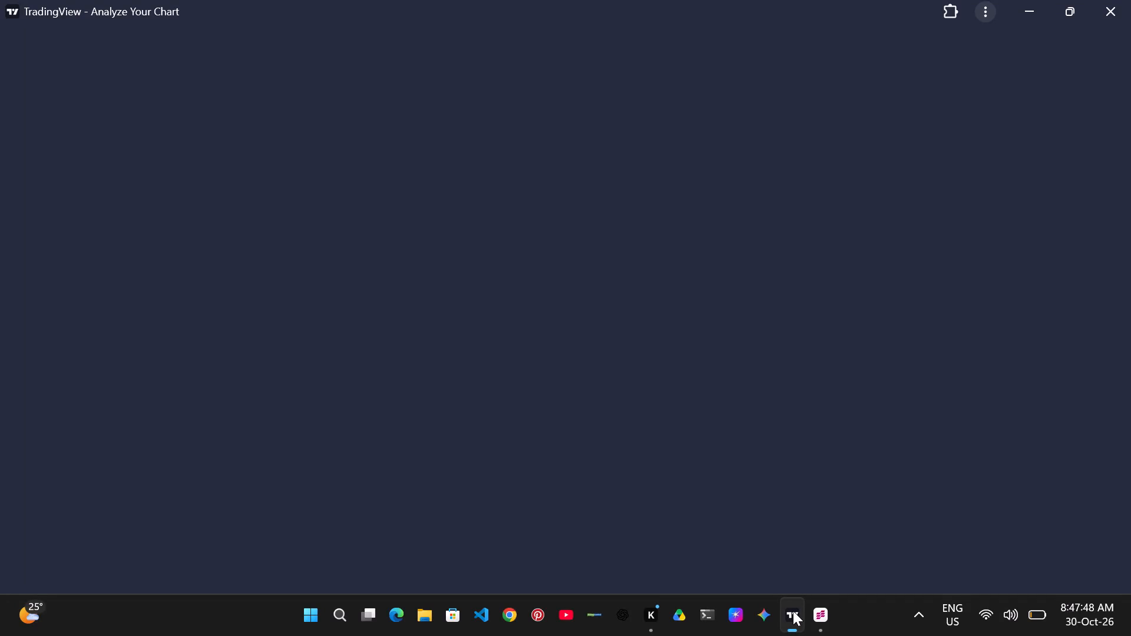
Switch to the SAHI Scalper app and restore the maximized NIFTY50 chart to the three-chart layout.
{"action": "left_click", "coordinate": [824, 627]}
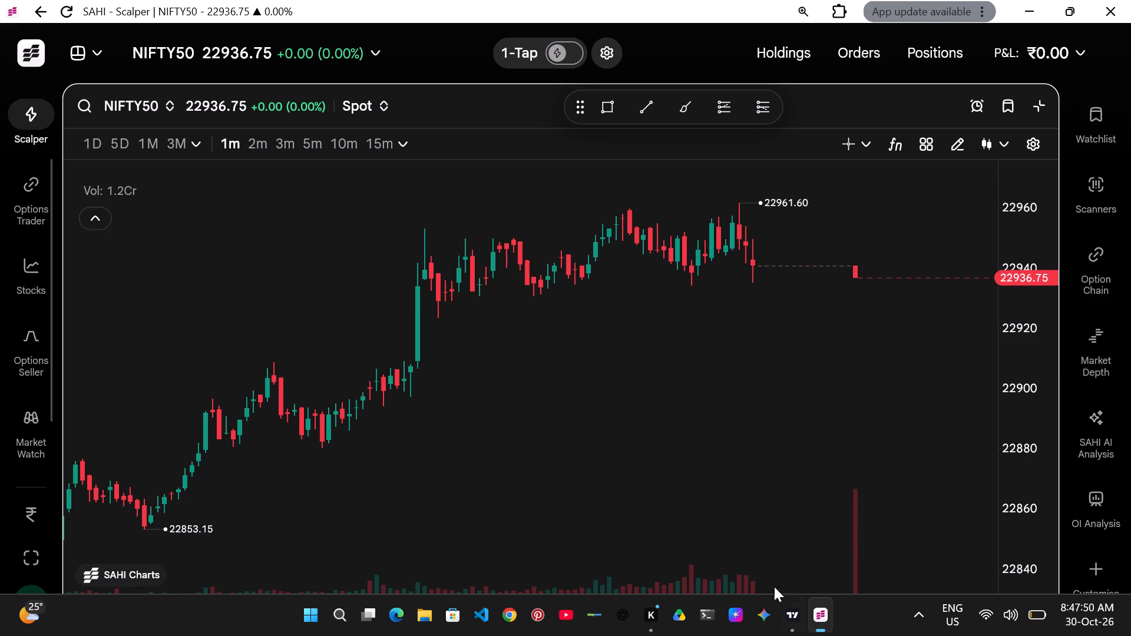
{"action": "left_click", "coordinate": [1039, 97]}
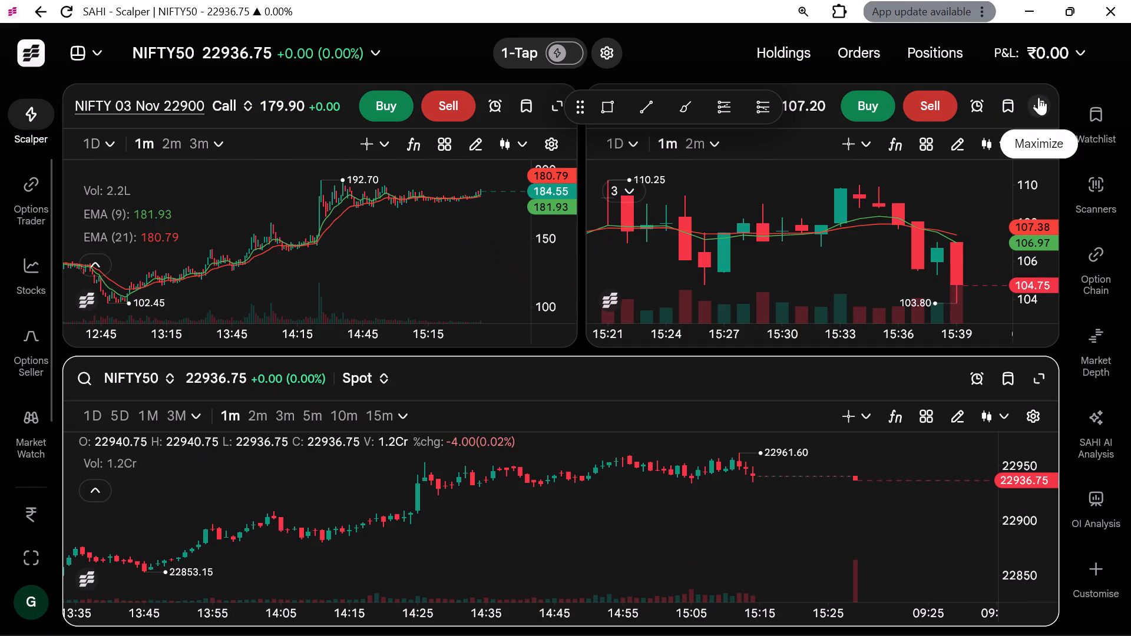
Review the buy order tickets for the NIFTY 03 Nov 22900 Put and Call, closing them without placing an order.
{"action": "left_click", "coordinate": [886, 111]}
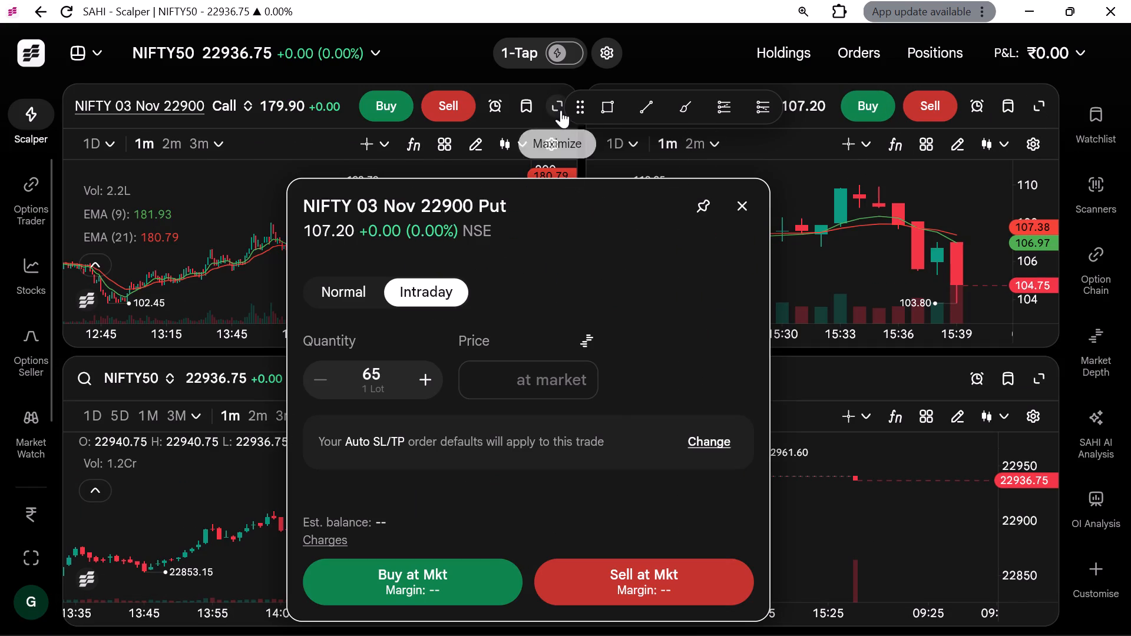
{"action": "left_click", "coordinate": [389, 97]}
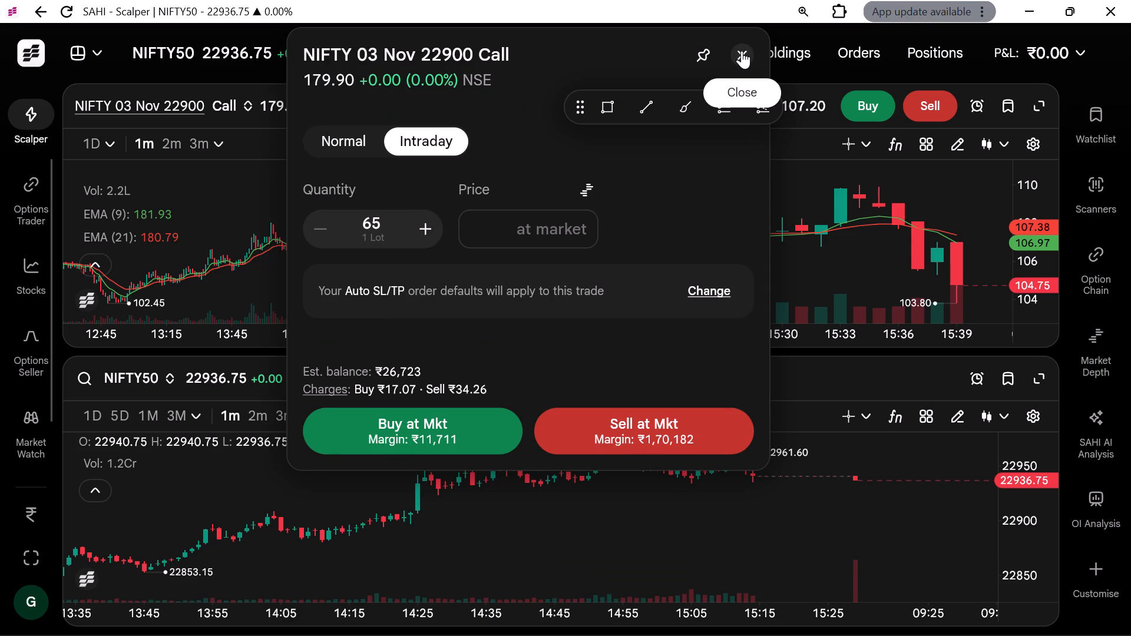
{"action": "left_click", "coordinate": [861, 113]}
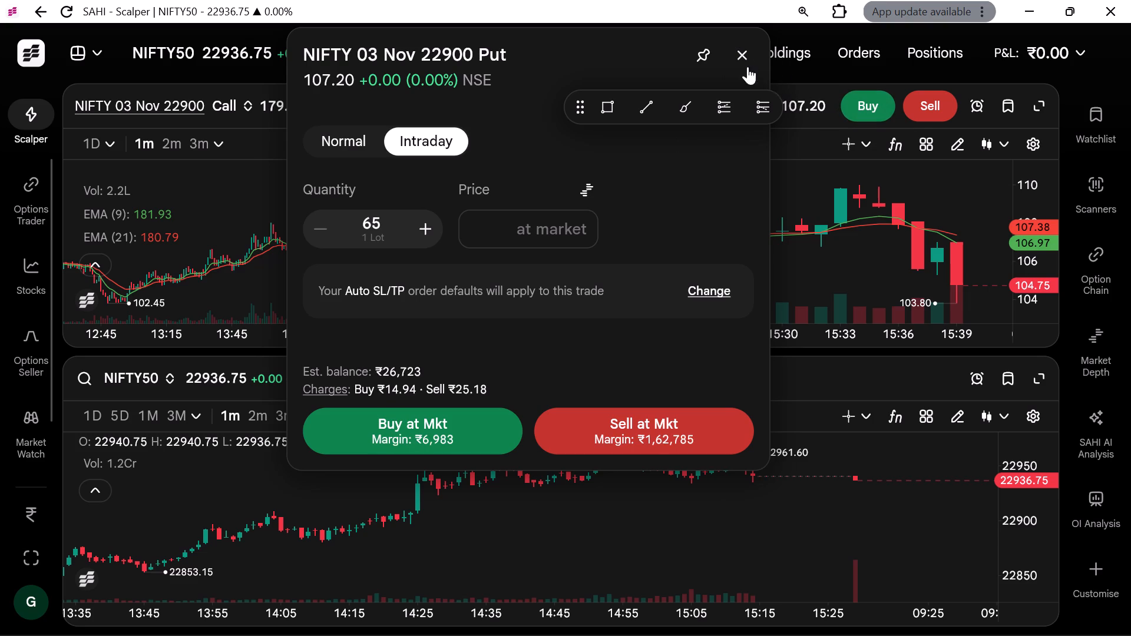
{"action": "left_click", "coordinate": [736, 56]}
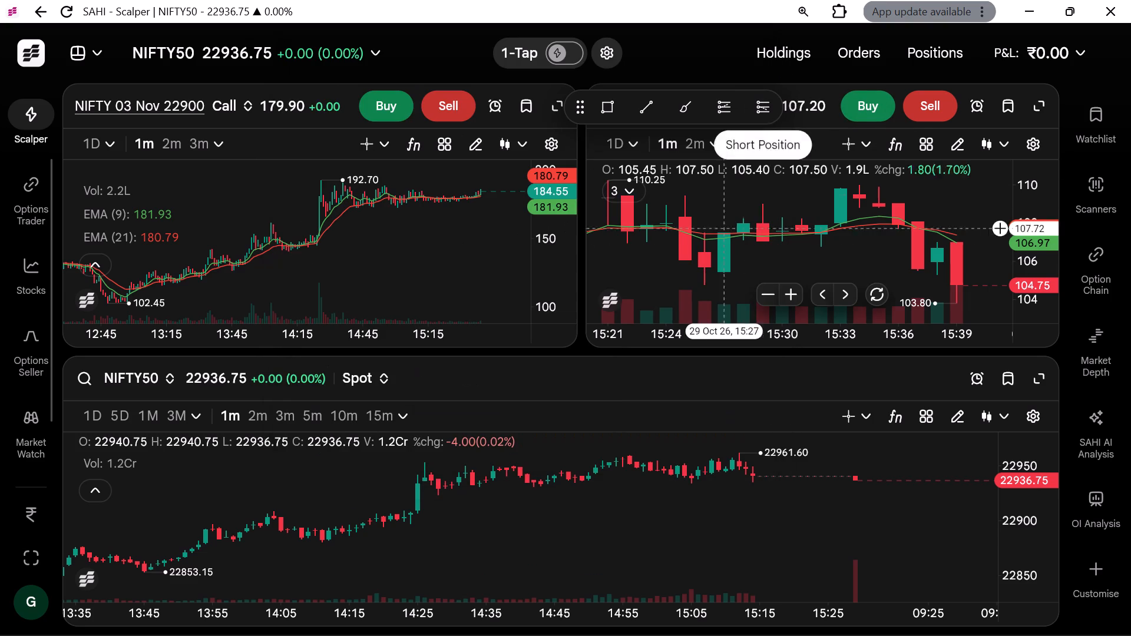
Examine recent price action on the 1-minute charts of the NIFTY 22900 Put and Call options.
{"action": "scroll", "coordinate": [700, 289], "scroll_direction": "down", "scroll_amount": 4}
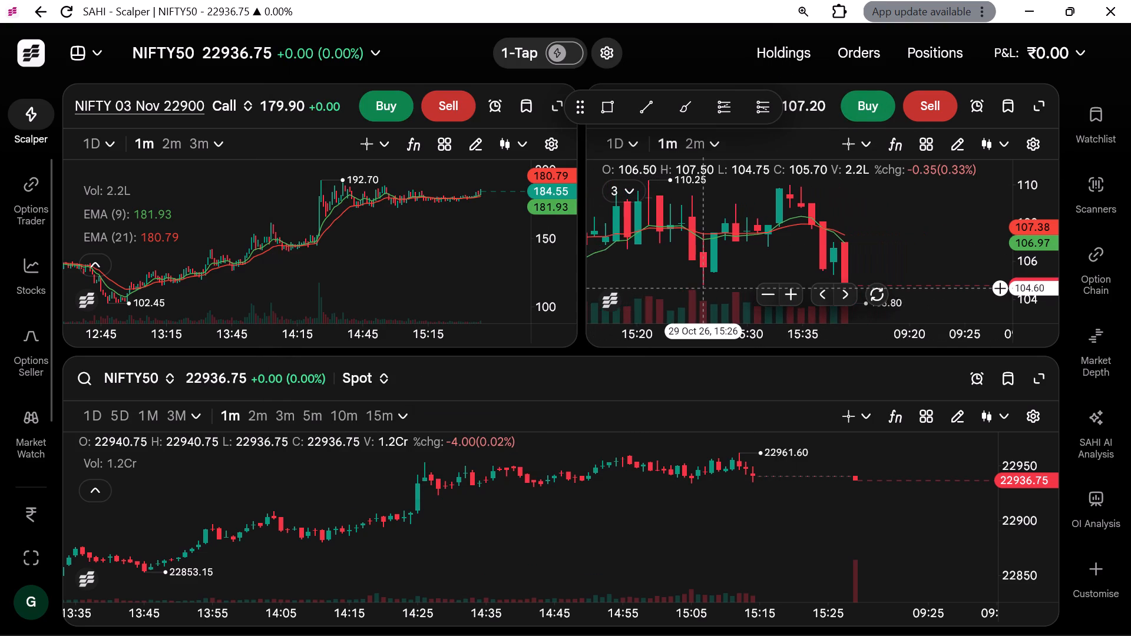
{"action": "scroll", "coordinate": [700, 289], "scroll_direction": "down", "scroll_amount": 2}
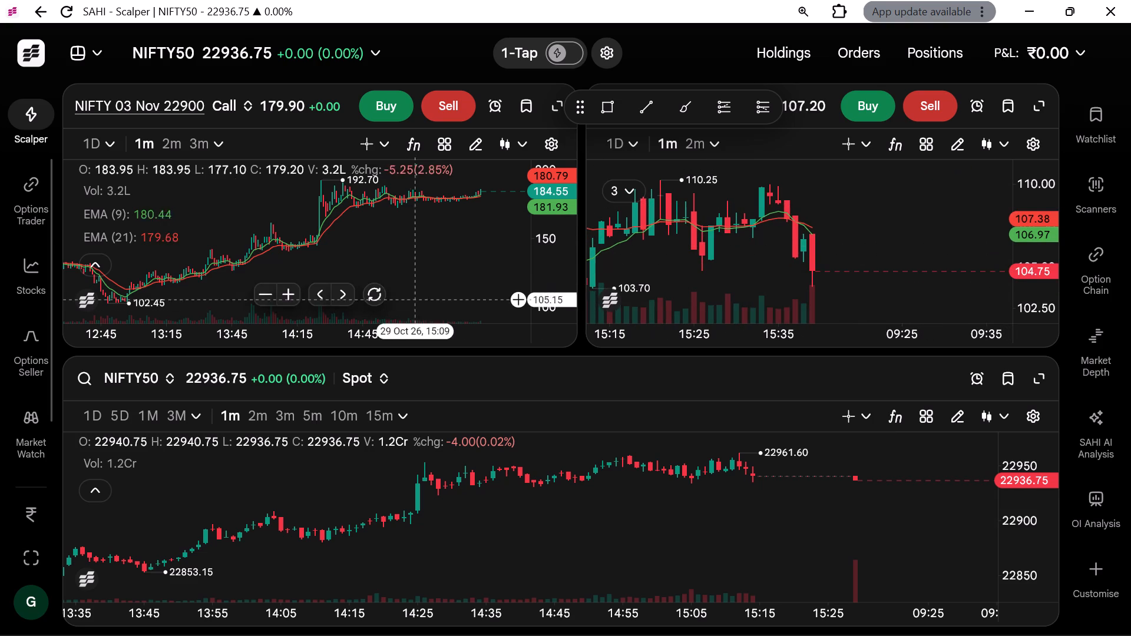
{"action": "scroll", "coordinate": [374, 266], "scroll_direction": "down", "scroll_amount": 1}
{"action": "scroll", "coordinate": [374, 266], "scroll_direction": "up", "scroll_amount": 1}
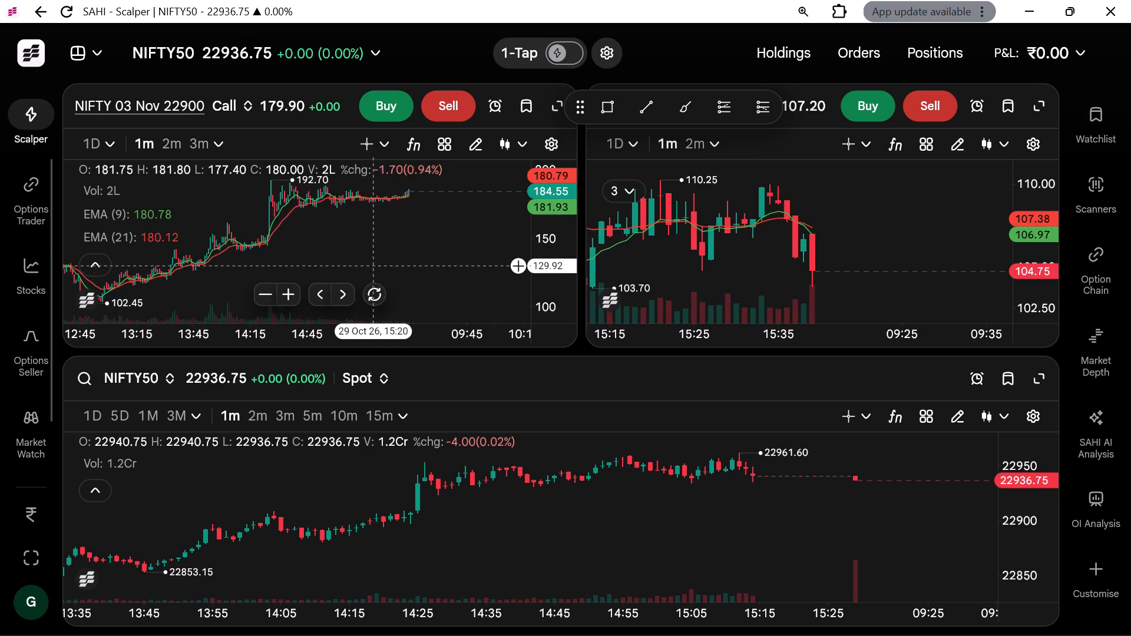
{"action": "scroll", "coordinate": [374, 266], "scroll_direction": "up", "scroll_amount": 5}
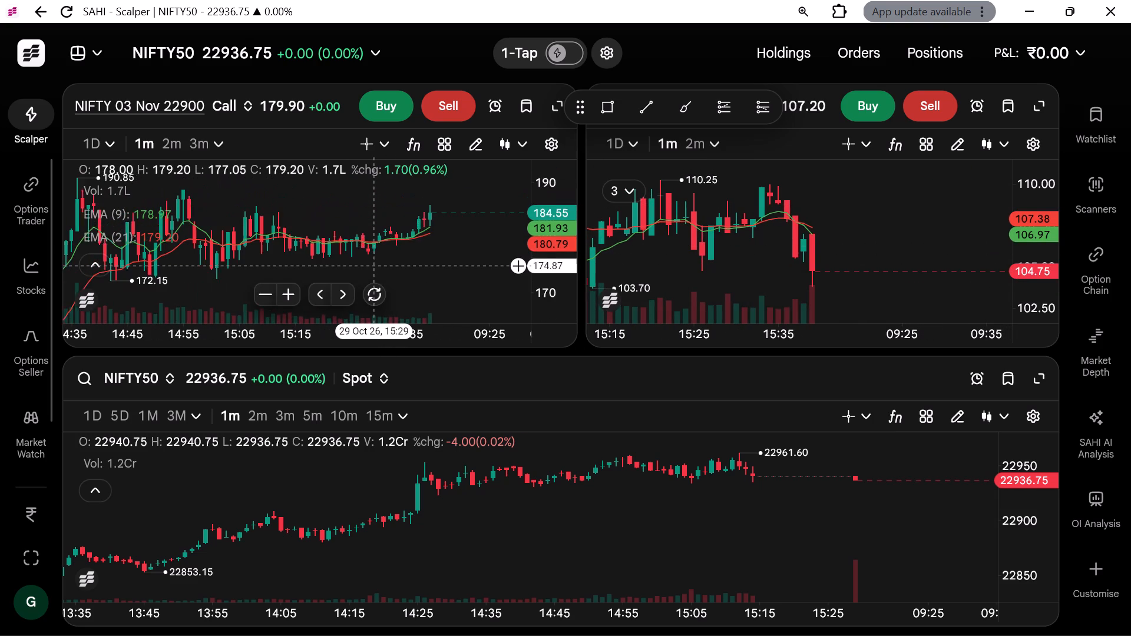
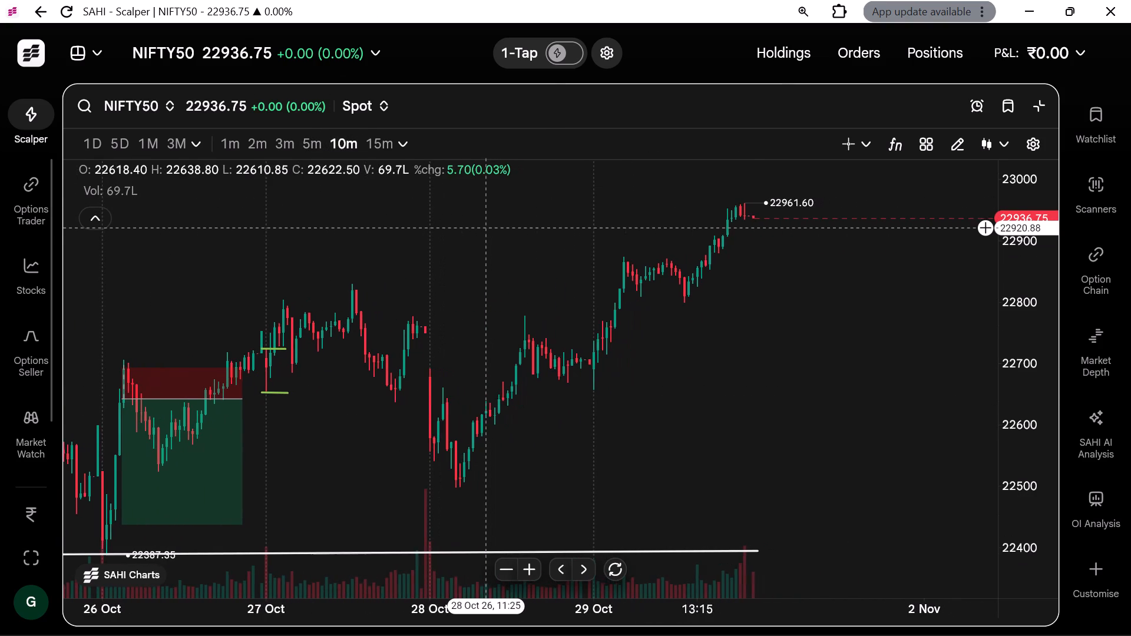
{"action": "left_click", "coordinate": [959, 147]}
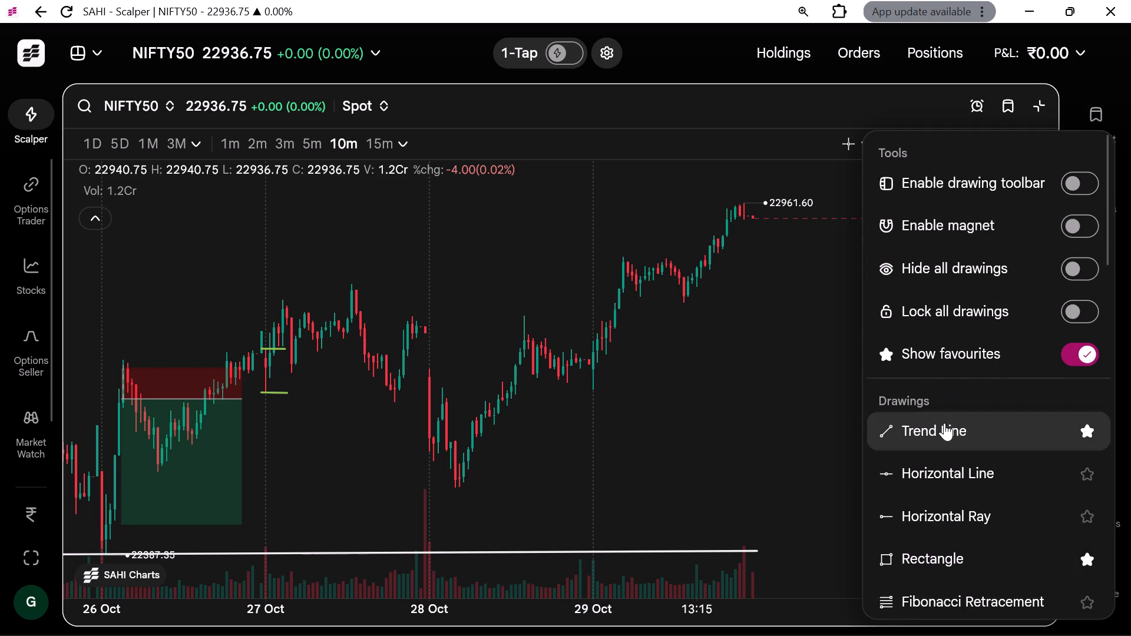
{"action": "left_click", "coordinate": [940, 438]}
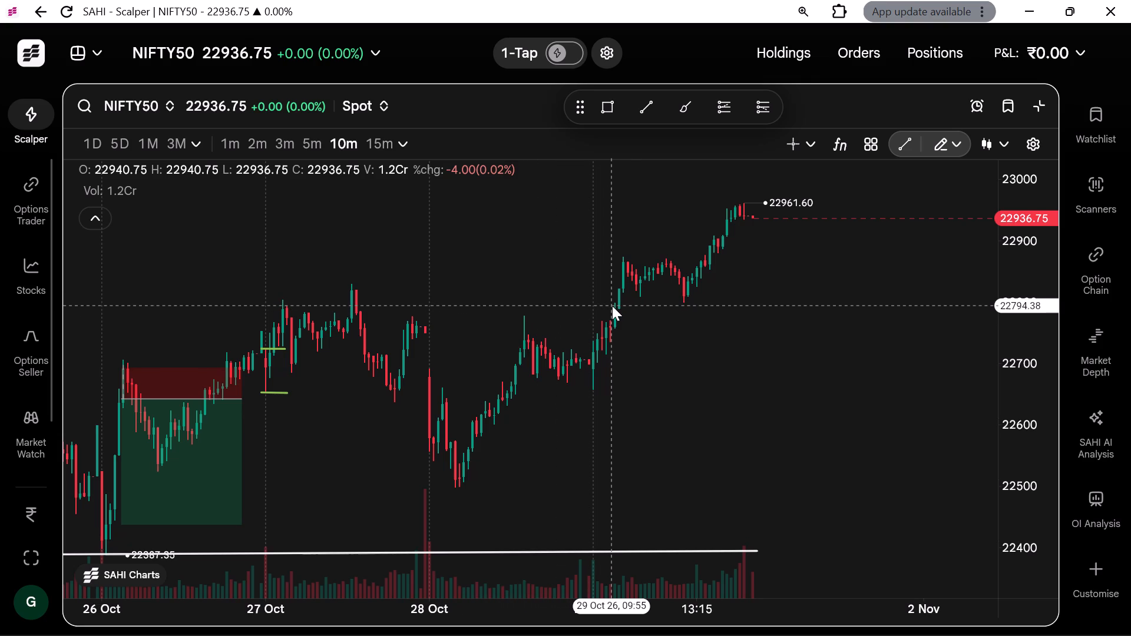
{"action": "double_click", "coordinate": [638, 303]}
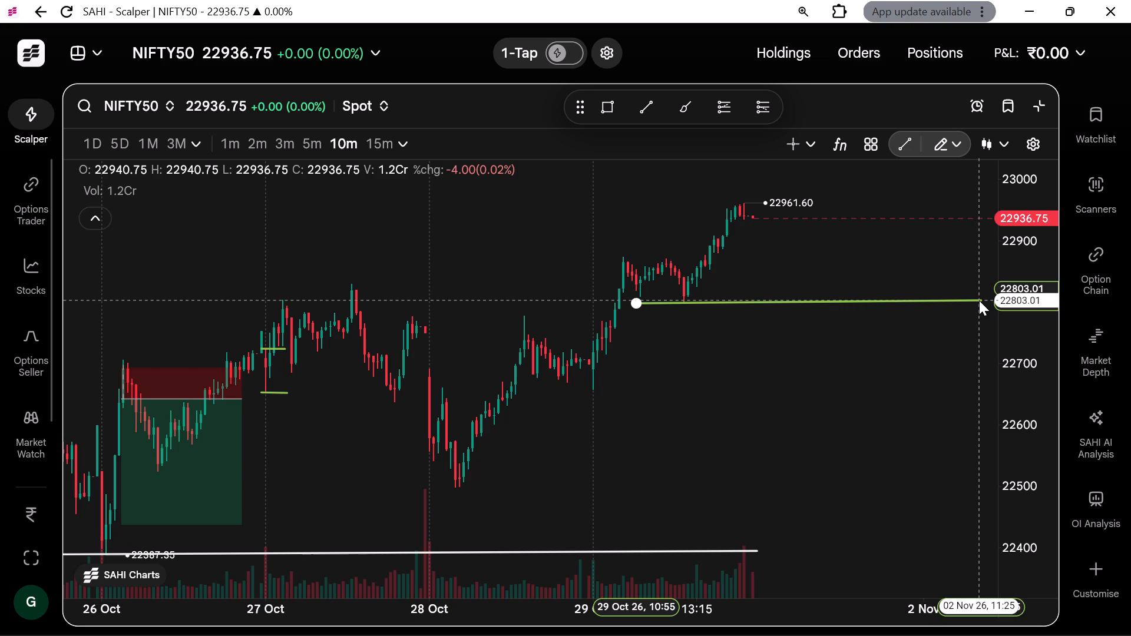
{"action": "left_click", "coordinate": [980, 302]}
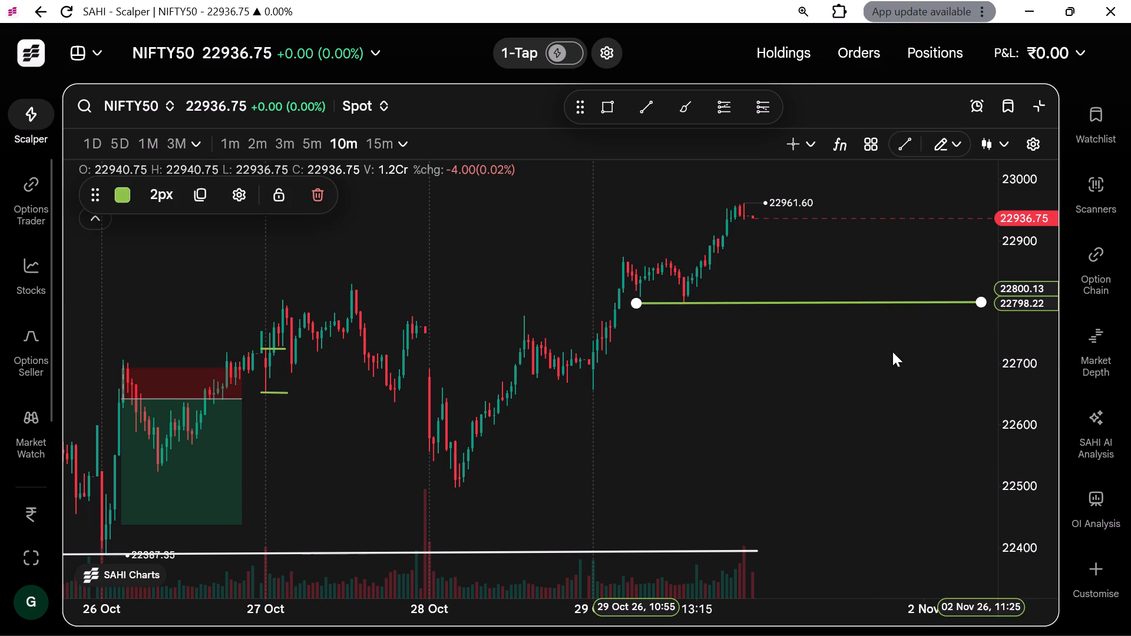
{"action": "left_click", "coordinate": [892, 352]}
On the 5-minute timeframe, draw a horizontal trend line at about 22878 from 29 Oct 09:45 to 2 Nov 10:25.
{"action": "scroll", "coordinate": [892, 352], "scroll_direction": "down", "scroll_amount": 1}
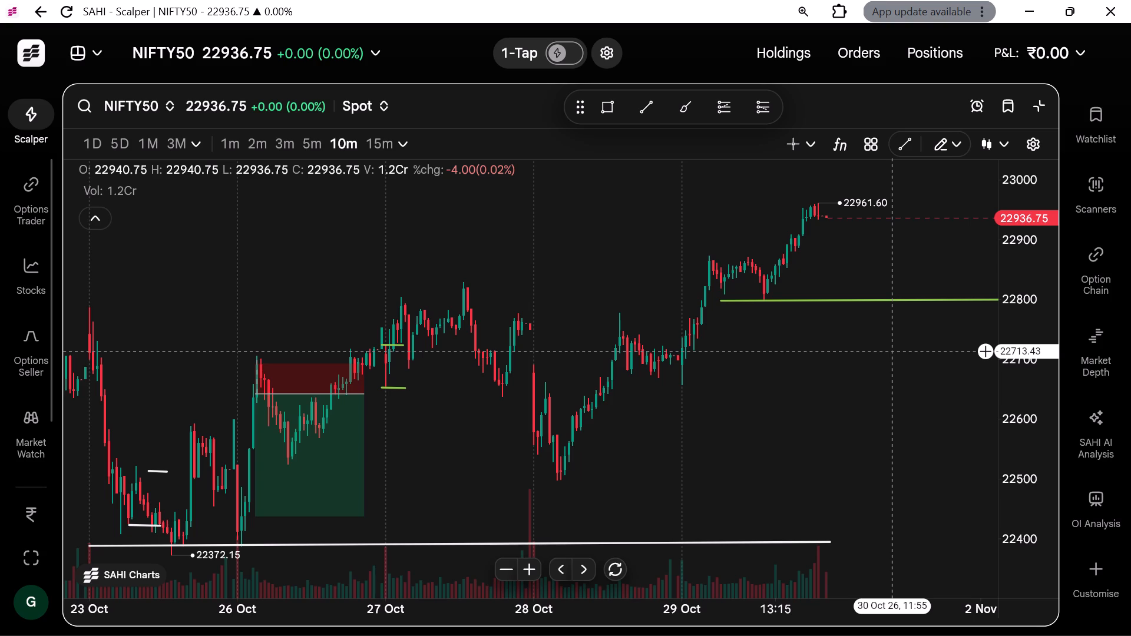
{"action": "scroll", "coordinate": [892, 352], "scroll_direction": "up", "scroll_amount": 2}
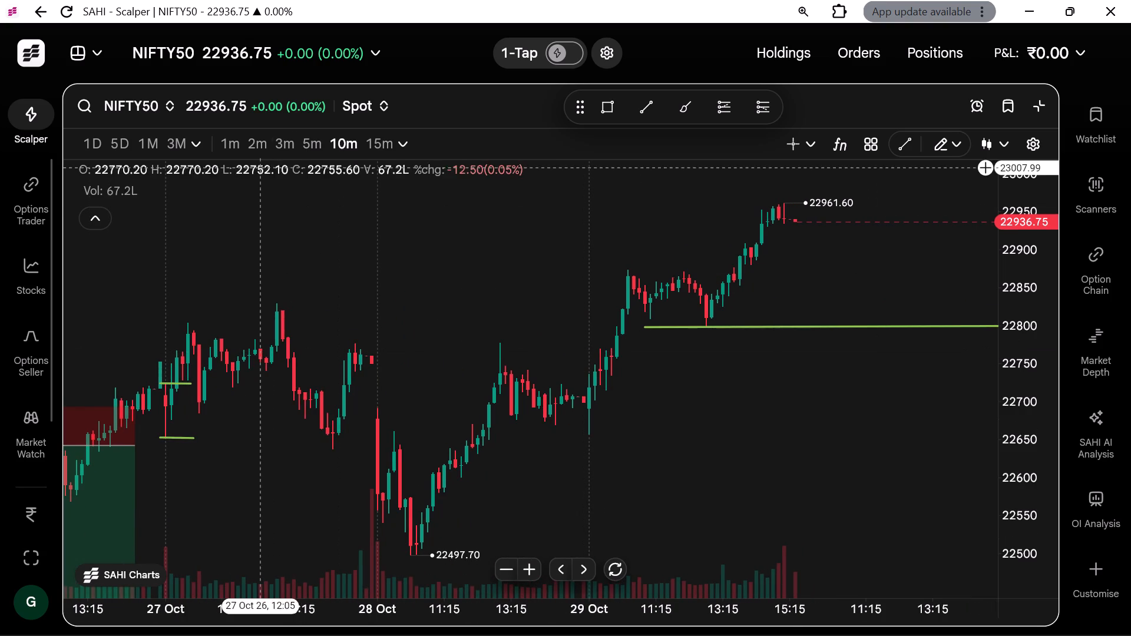
{"action": "left_click", "coordinate": [311, 154]}
{"action": "scroll", "coordinate": [489, 312], "scroll_direction": "left", "scroll_amount": 1}
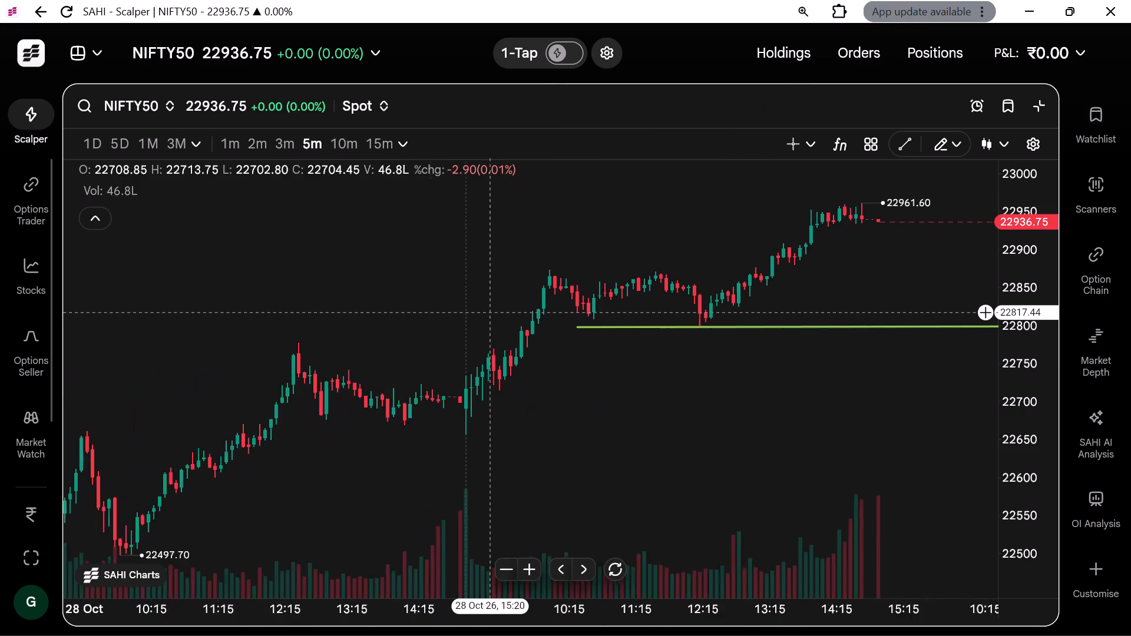
{"action": "scroll", "coordinate": [489, 312], "scroll_direction": "left", "scroll_amount": 1}
{"action": "scroll", "coordinate": [489, 312], "scroll_direction": "down", "scroll_amount": 4}
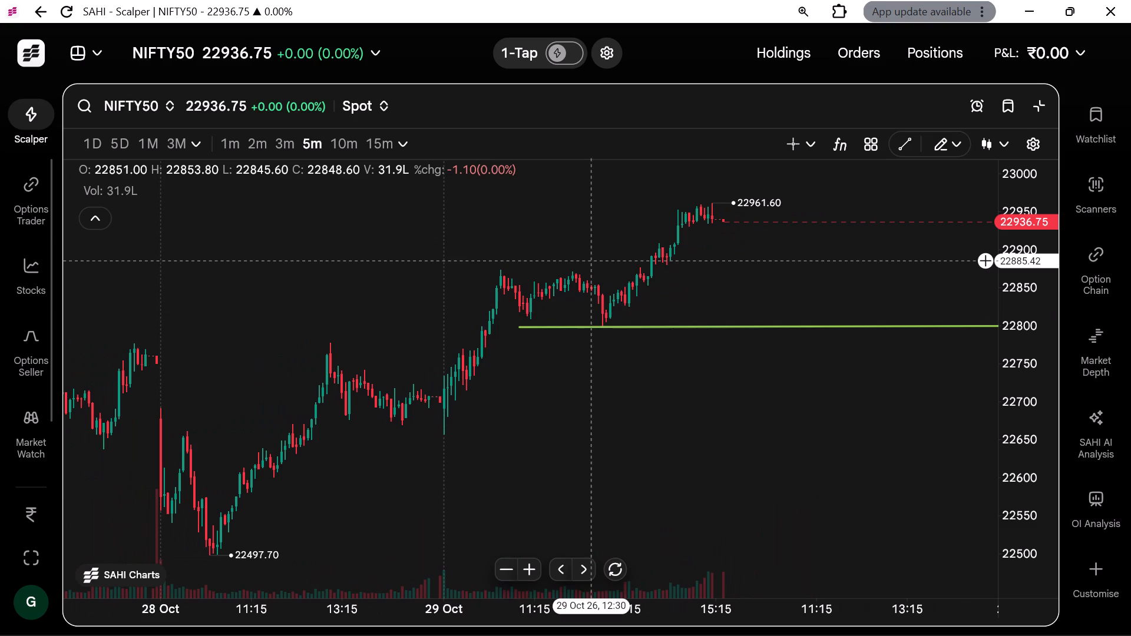
{"action": "scroll", "coordinate": [591, 261], "scroll_direction": "down", "scroll_amount": 2}
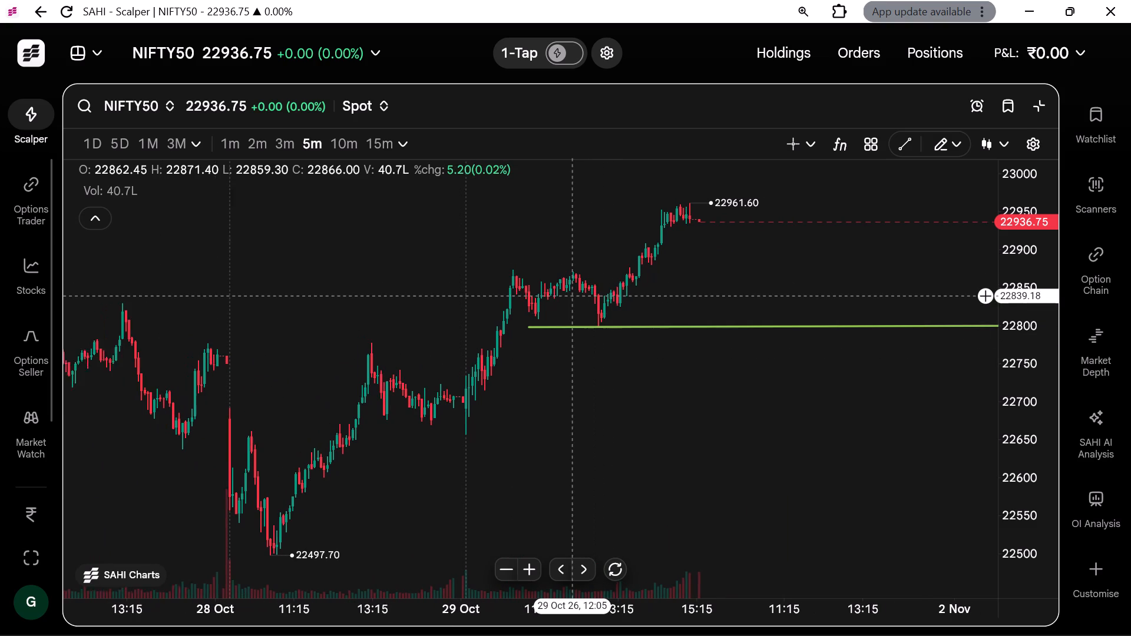
{"action": "scroll", "coordinate": [572, 296], "scroll_direction": "down", "scroll_amount": 1}
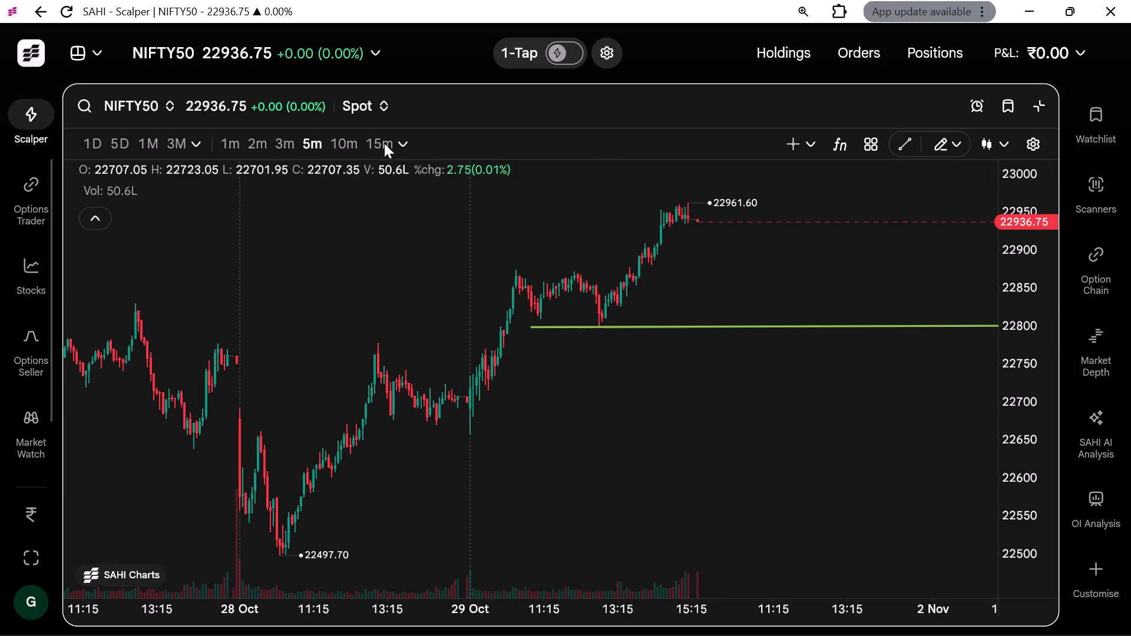
{"action": "left_click", "coordinate": [902, 142]}
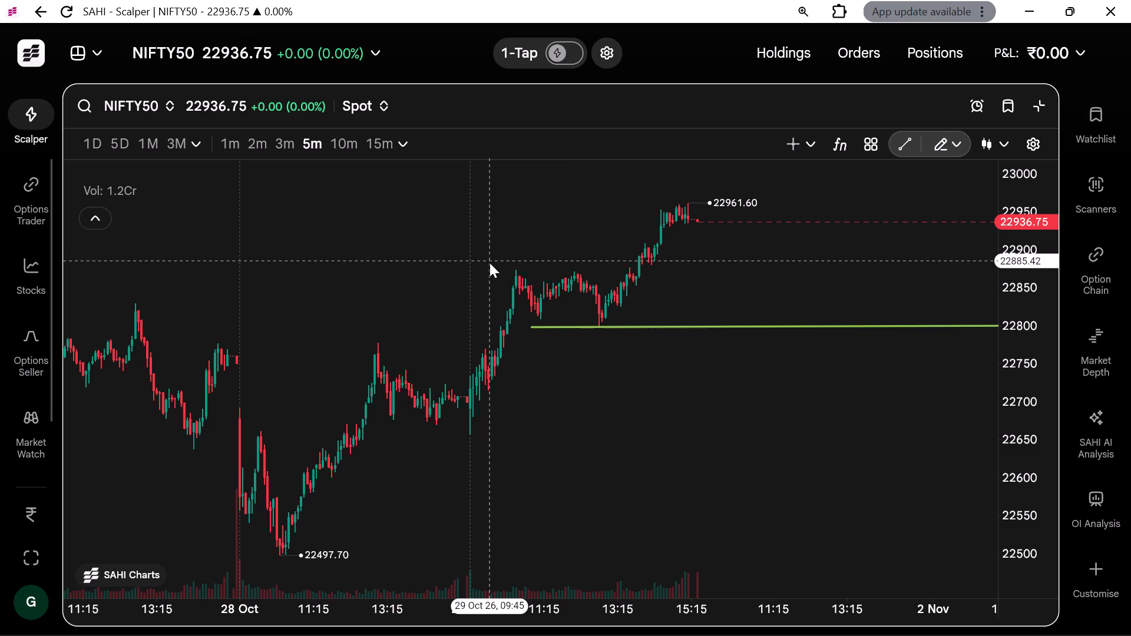
{"action": "left_click", "coordinate": [490, 267]}
{"action": "left_click_drag", "start_coordinate": [490, 267], "coordinate": [728, 243]}
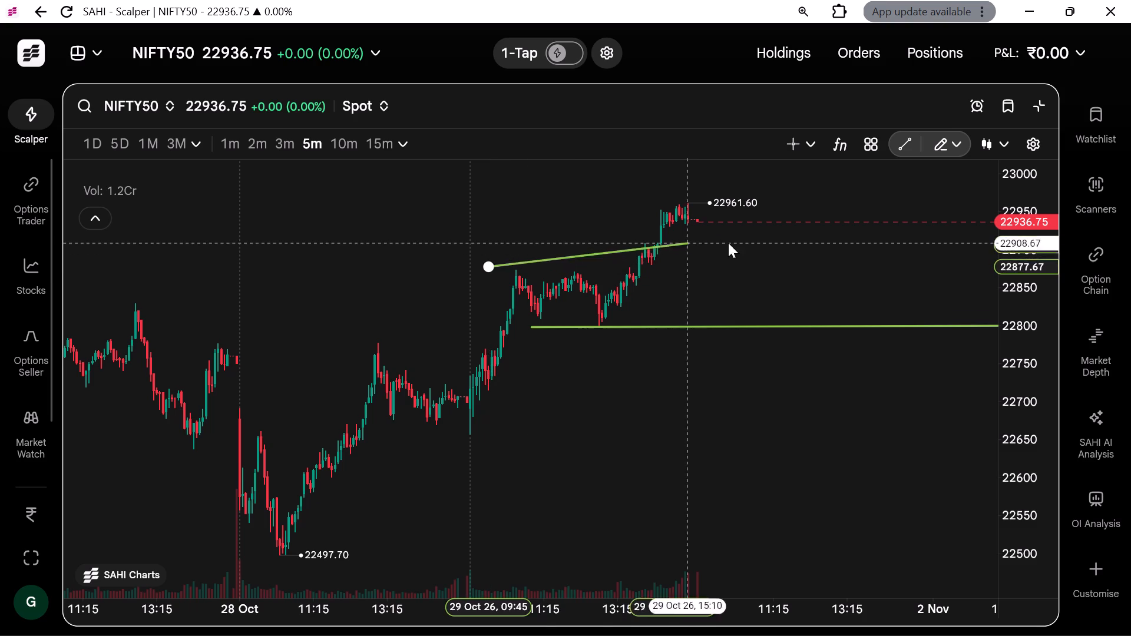
{"action": "left_click_drag", "start_coordinate": [728, 243], "coordinate": [815, 253]}
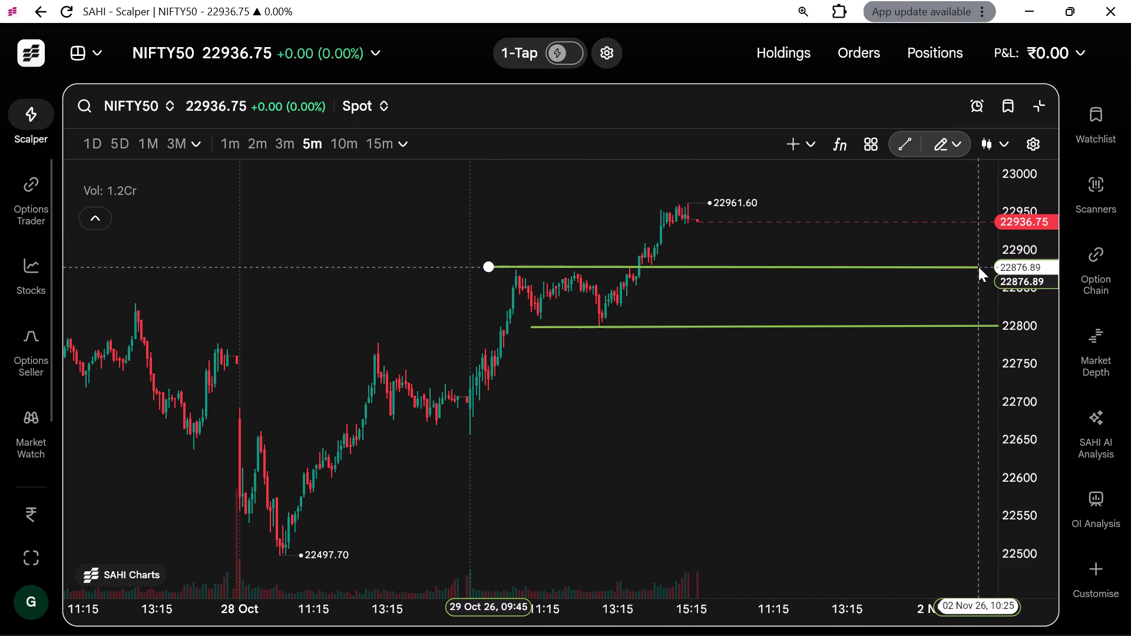
{"action": "left_click", "coordinate": [978, 267]}
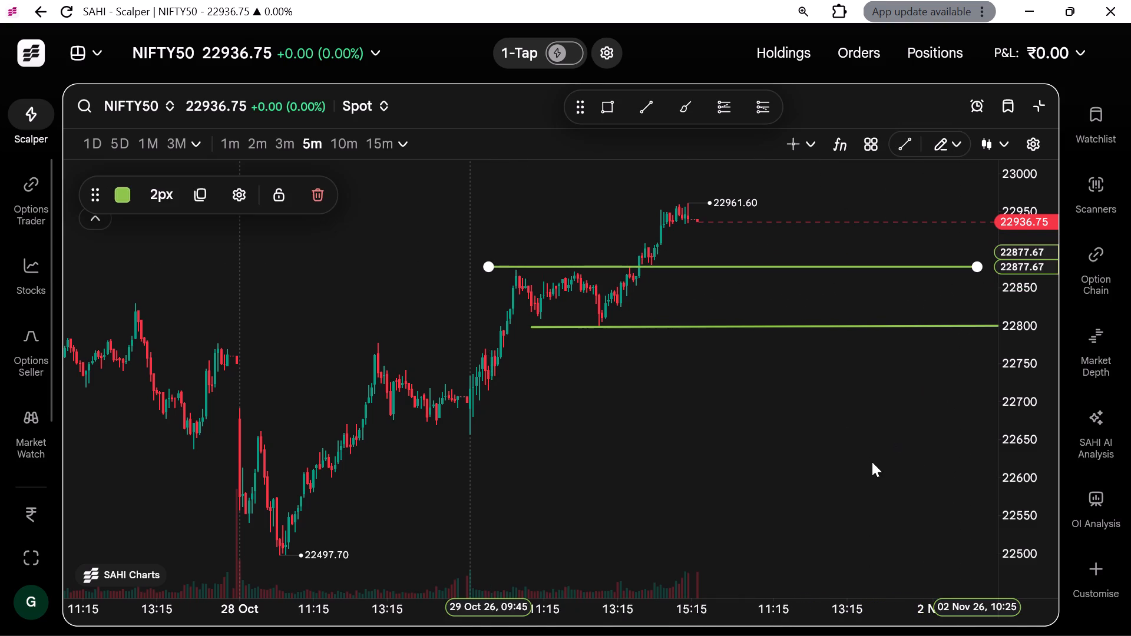
{"action": "left_click", "coordinate": [872, 462]}
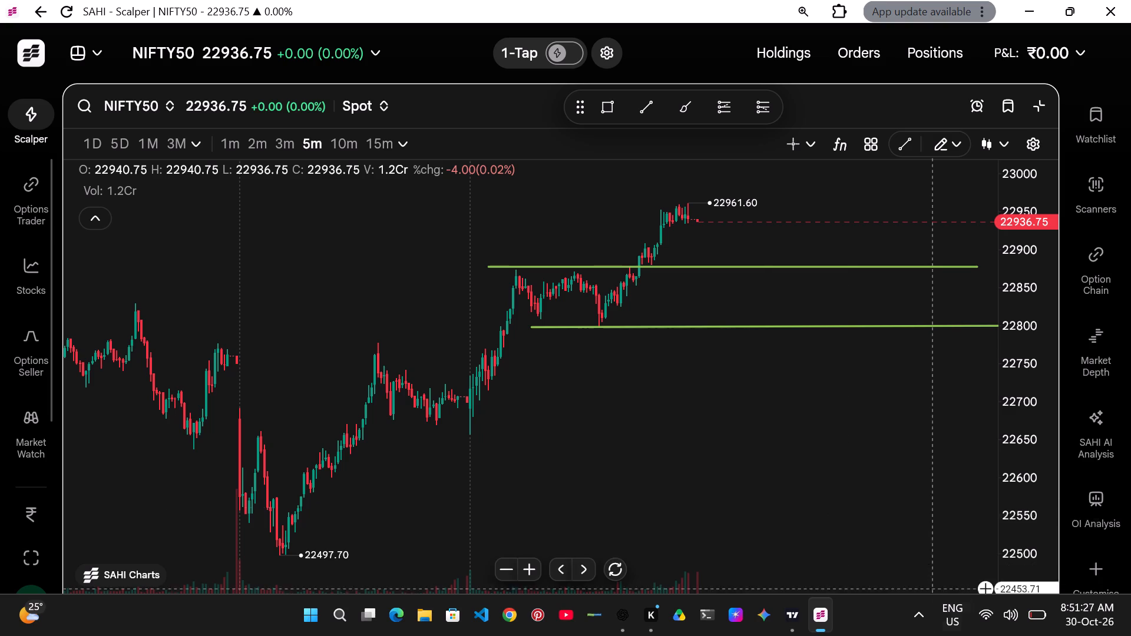
Dismiss the low-battery message covering the NIFTY50 chart.
{"action": "scroll", "coordinate": [727, 472], "scroll_direction": "right", "scroll_amount": 1}
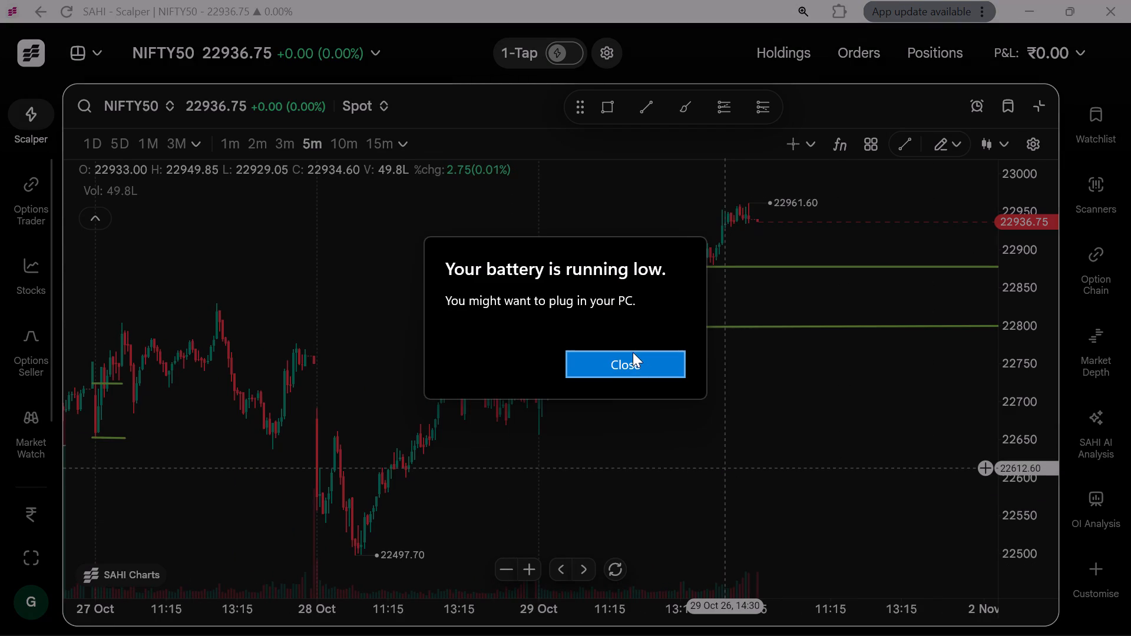
{"action": "left_click", "coordinate": [633, 352]}
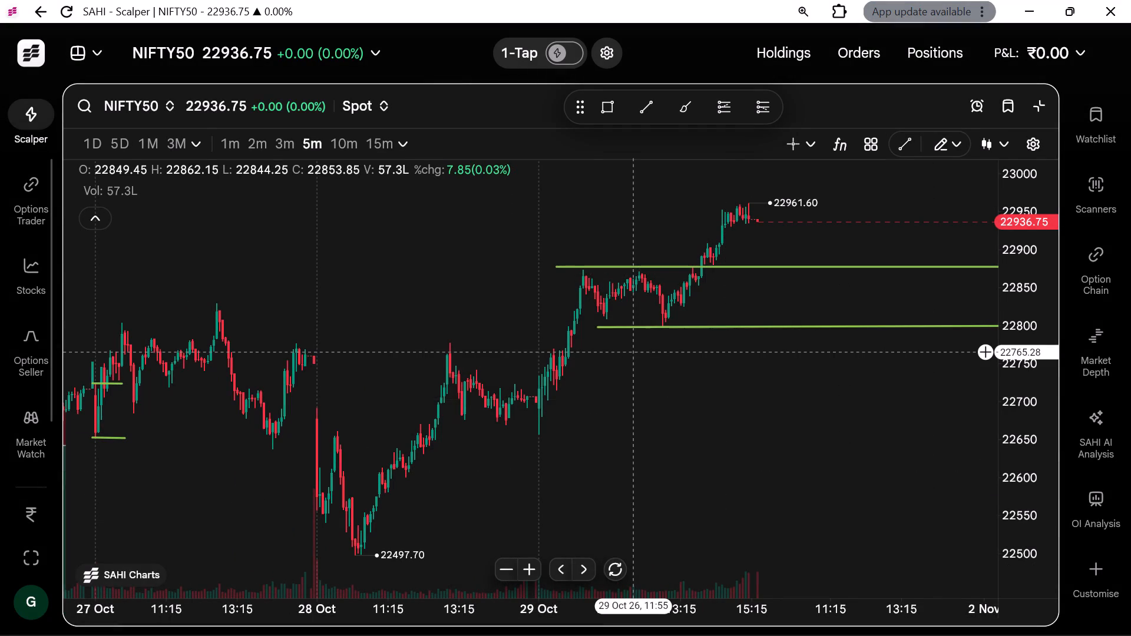
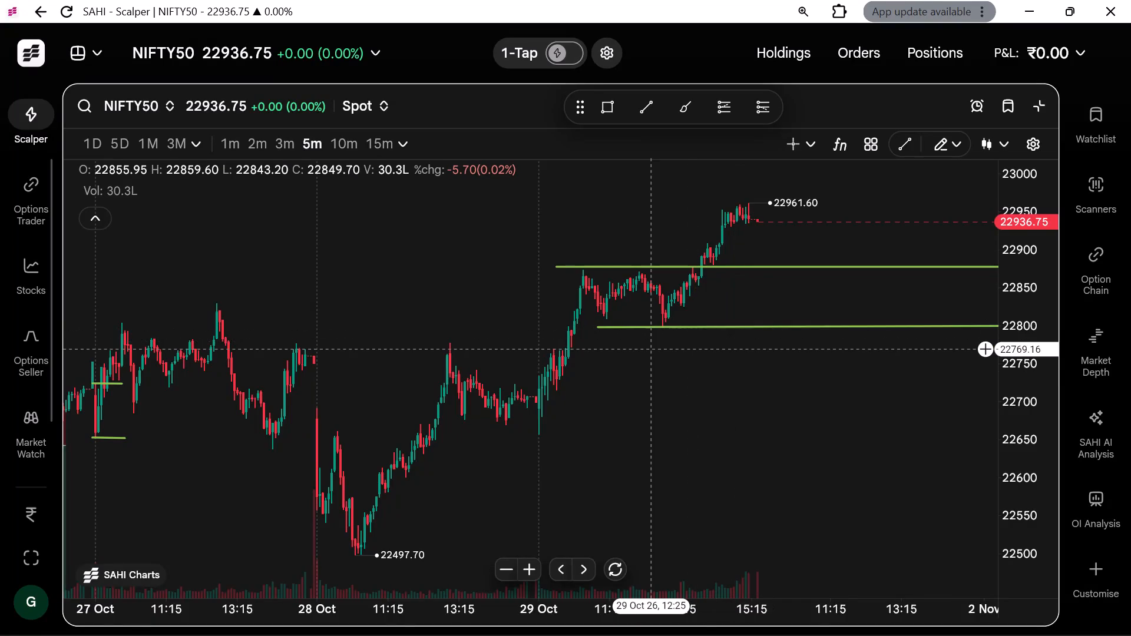
Switch the NIFTY50 chart to the 1-minute timeframe.
{"action": "scroll", "coordinate": [651, 349], "scroll_direction": "down", "scroll_amount": 1}
{"action": "scroll", "coordinate": [651, 349], "scroll_direction": "up", "scroll_amount": 1}
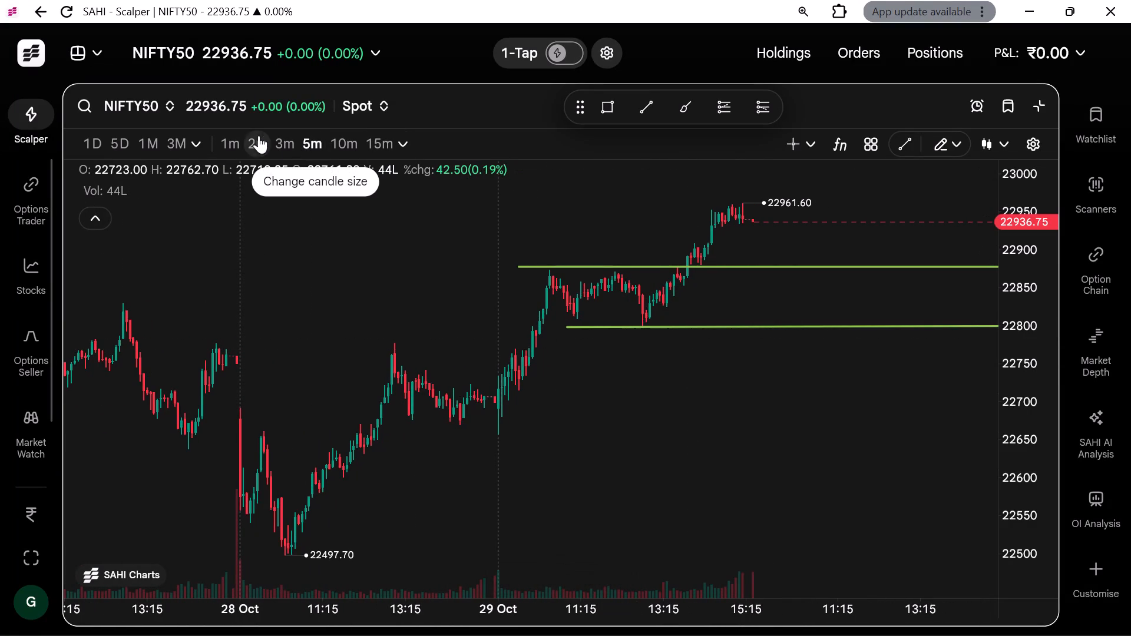
{"action": "left_click", "coordinate": [230, 144]}
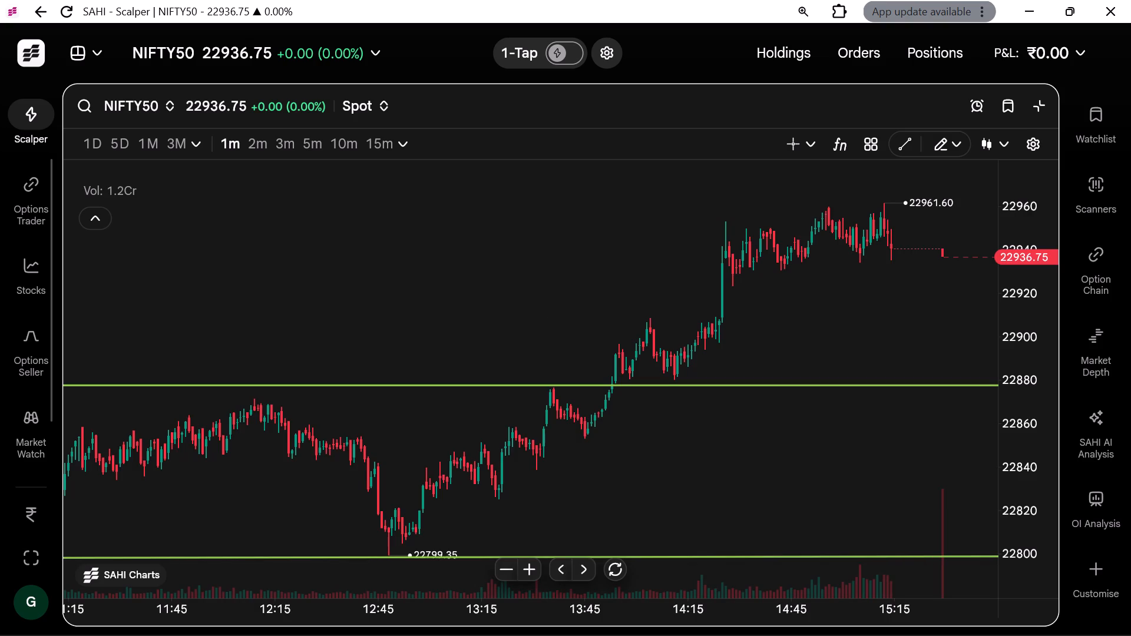
Draw a near-horizontal trend line at about 22960 along the 29 Oct afternoon highs, from 29 Oct 14:24 to 30 Oct 10:19.
{"action": "scroll", "coordinate": [536, 309], "scroll_direction": "down", "scroll_amount": 2}
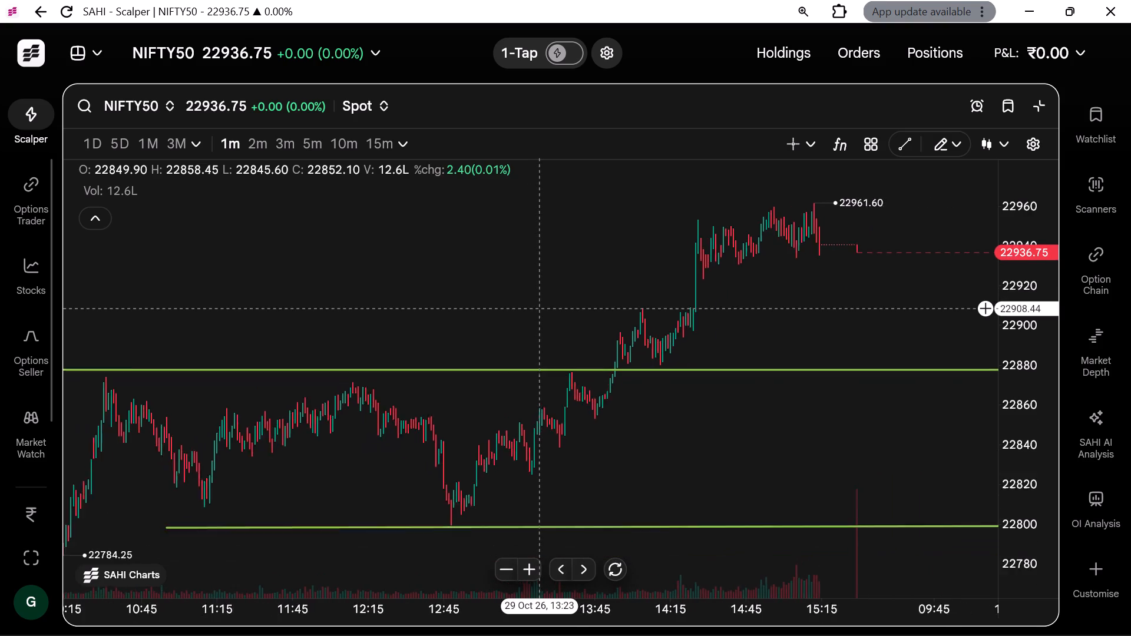
{"action": "scroll", "coordinate": [536, 309], "scroll_direction": "down", "scroll_amount": 1}
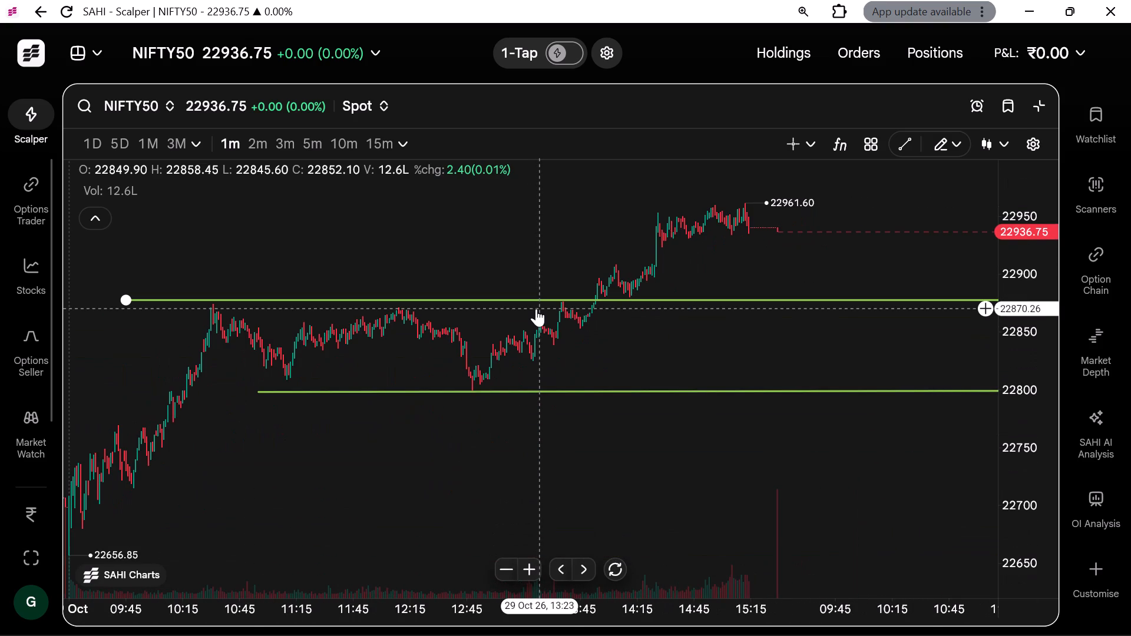
{"action": "scroll", "coordinate": [536, 309], "scroll_direction": "up", "scroll_amount": 4}
{"action": "scroll", "coordinate": [536, 309], "scroll_direction": "left", "scroll_amount": 4}
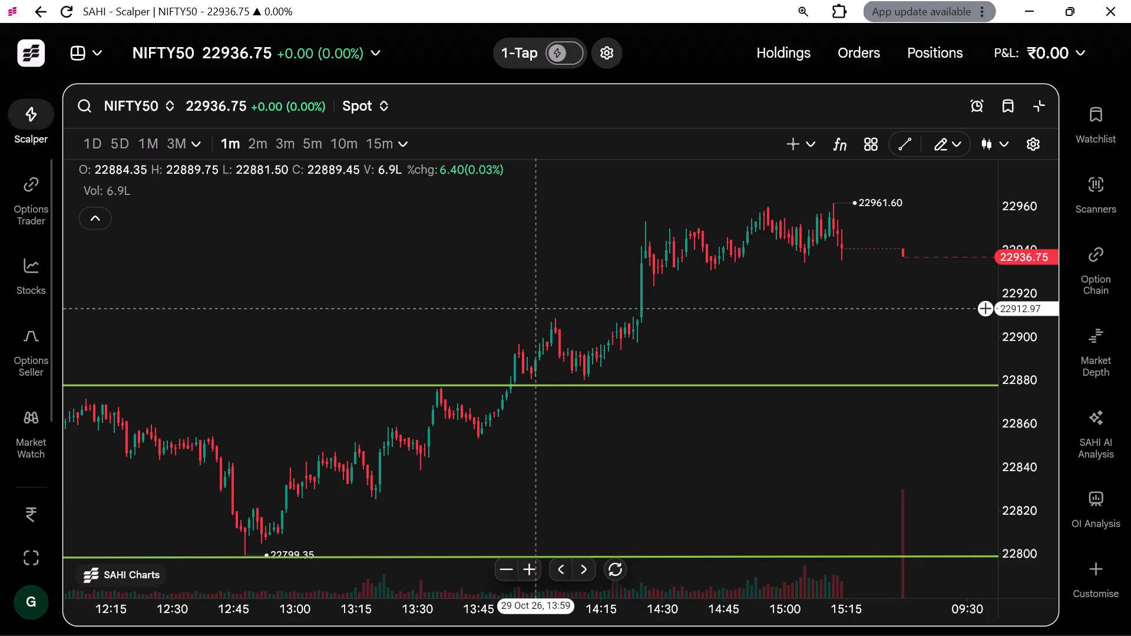
{"action": "scroll", "coordinate": [536, 309], "scroll_direction": "up", "scroll_amount": 1}
{"action": "scroll", "coordinate": [536, 309], "scroll_direction": "down", "scroll_amount": 5}
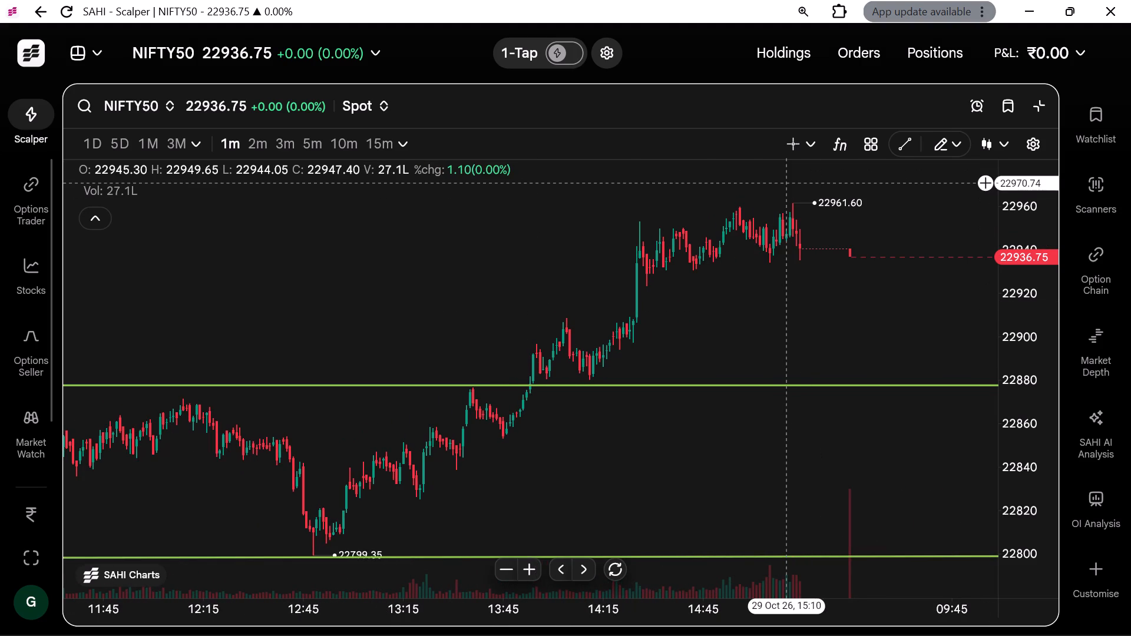
{"action": "left_click", "coordinate": [894, 147]}
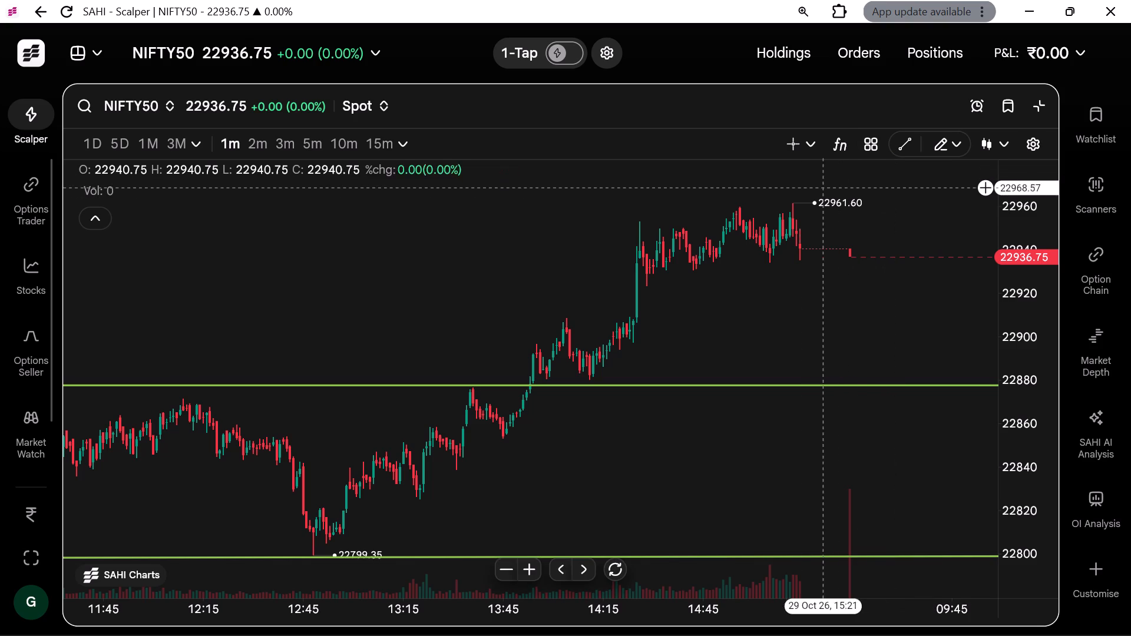
{"action": "left_click", "coordinate": [680, 206]}
{"action": "left_click_drag", "start_coordinate": [680, 206], "coordinate": [559, 223]}
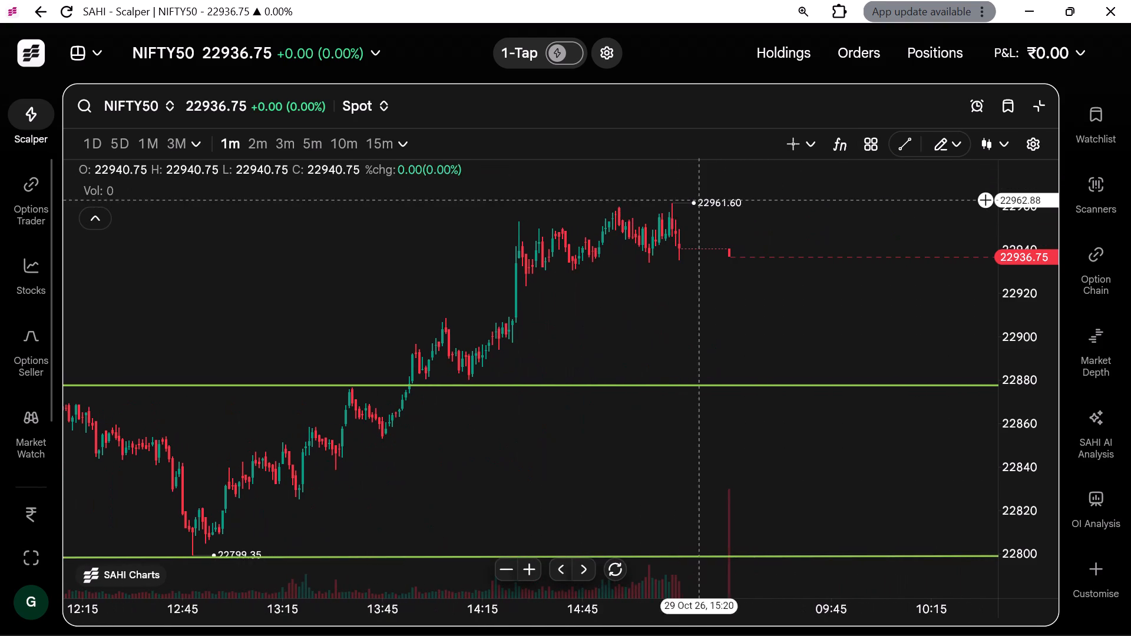
{"action": "left_click", "coordinate": [906, 145]}
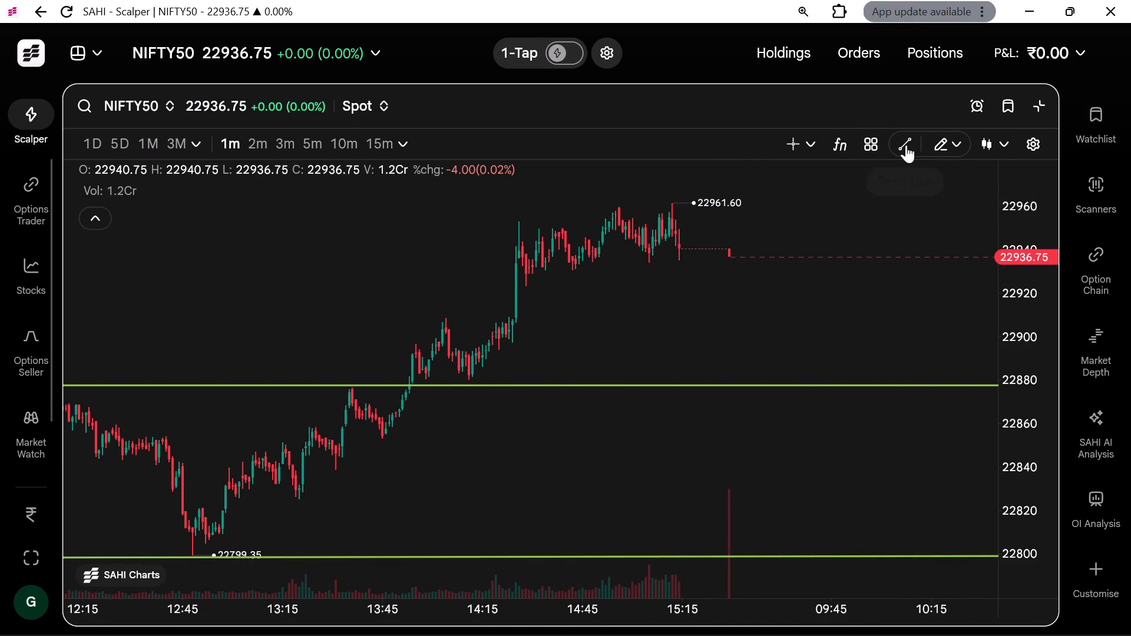
{"action": "left_click", "coordinate": [513, 205]}
{"action": "left_click_drag", "start_coordinate": [513, 205], "coordinate": [810, 214]}
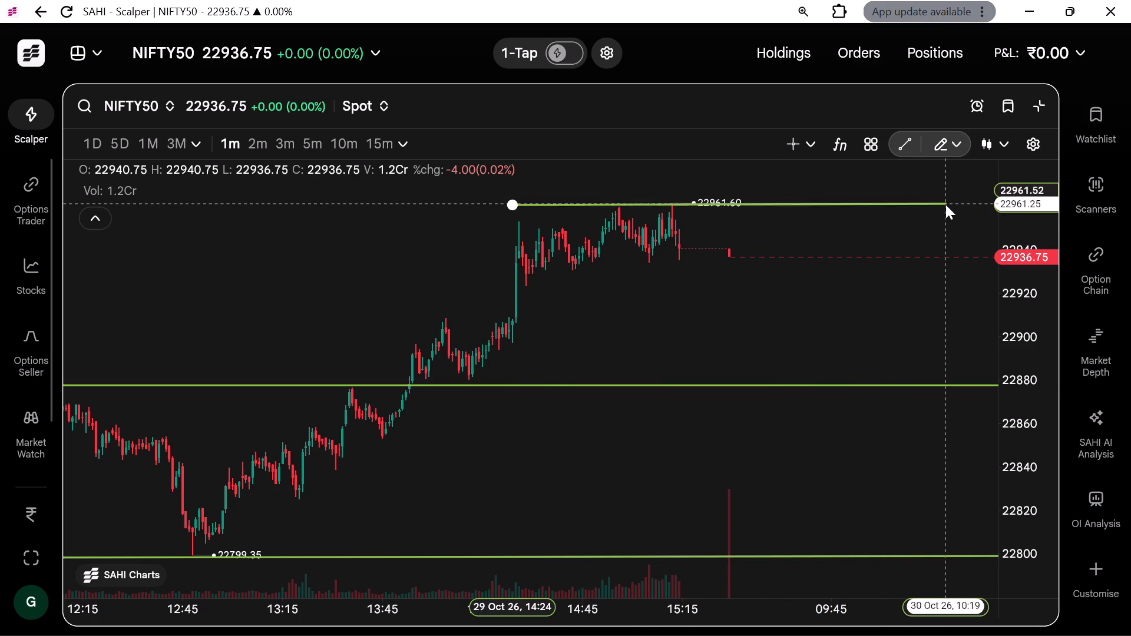
{"action": "left_click", "coordinate": [947, 206]}
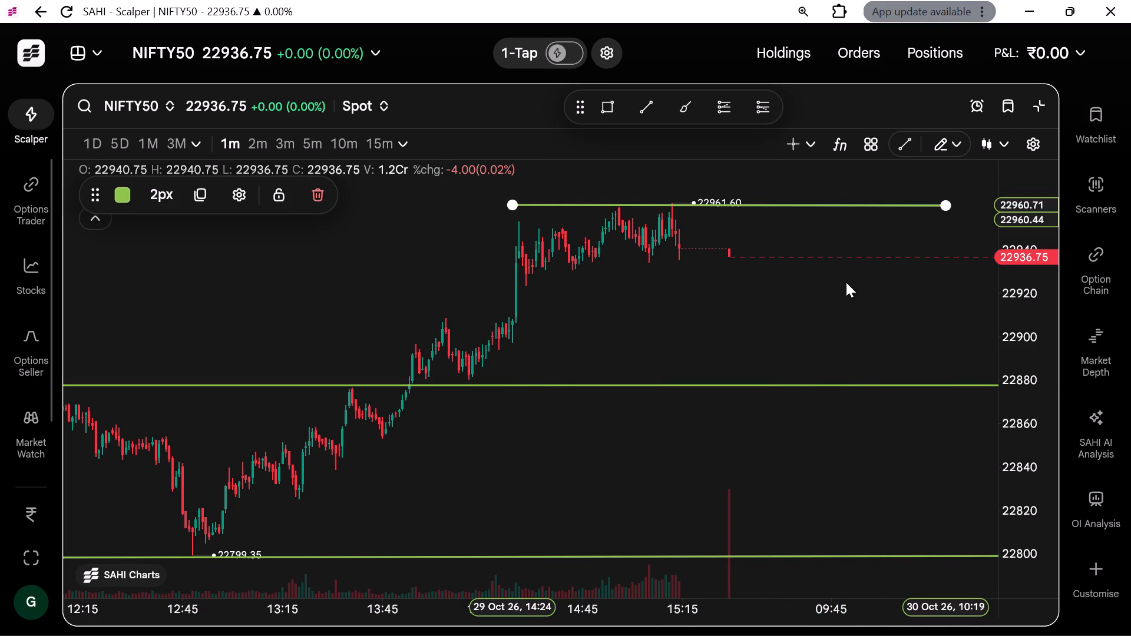
Extend the later end of the trend line above the 29 Oct afternoon highs to 30 Oct 12:36 at about 22961.
{"action": "scroll", "coordinate": [846, 282], "scroll_direction": "left", "scroll_amount": 5}
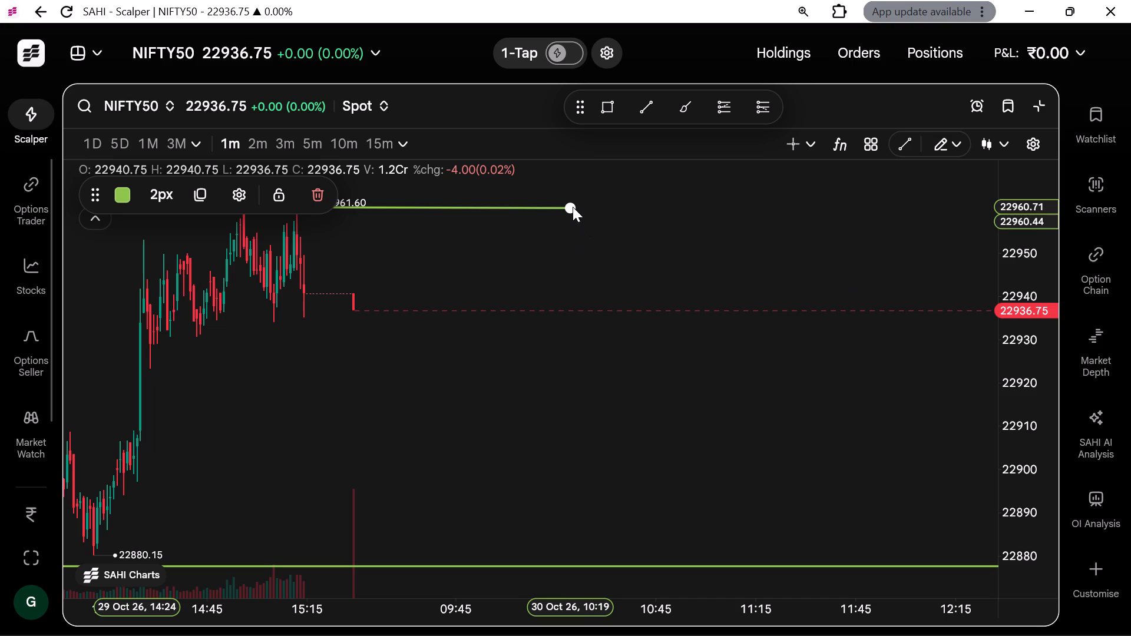
{"action": "left_click_drag", "start_coordinate": [572, 207], "coordinate": [885, 209]}
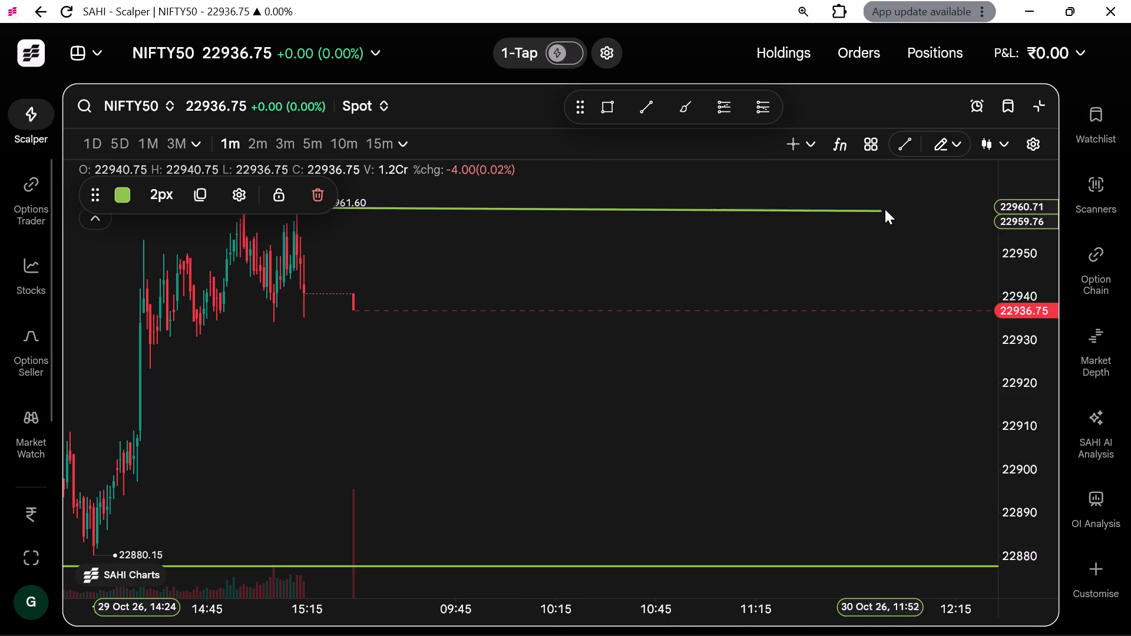
{"action": "left_click_drag", "start_coordinate": [885, 209], "coordinate": [948, 204]}
{"action": "left_click", "coordinate": [948, 204]}
{"action": "left_click", "coordinate": [773, 355]}
{"action": "scroll", "coordinate": [773, 355], "scroll_direction": "right", "scroll_amount": 2}
{"action": "scroll", "coordinate": [773, 355], "scroll_direction": "up", "scroll_amount": 1}
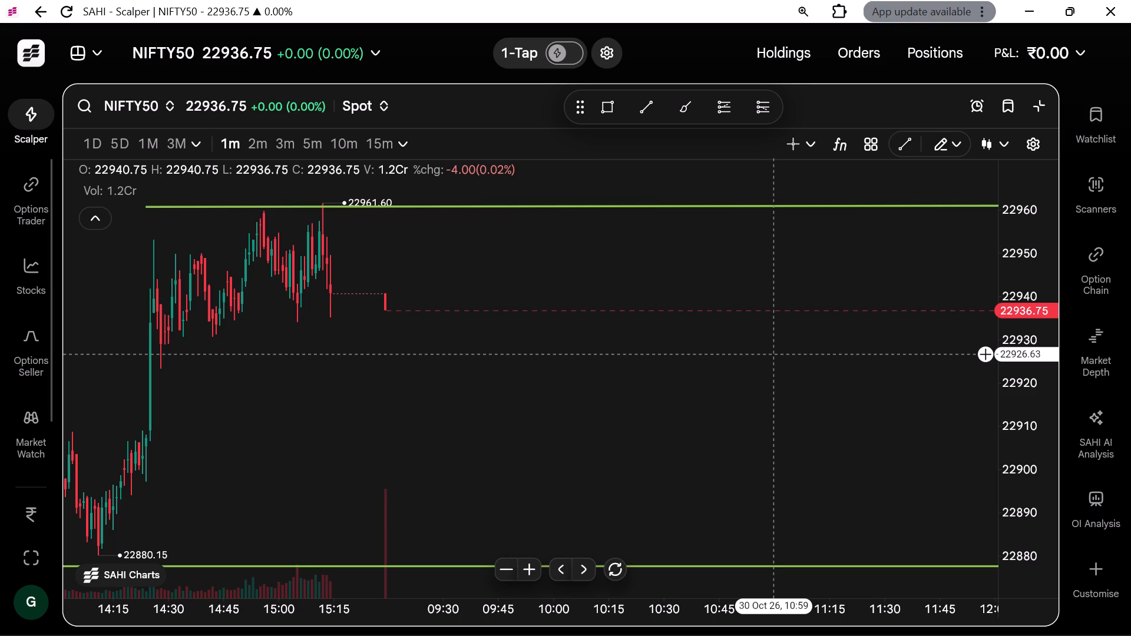
{"action": "scroll", "coordinate": [773, 355], "scroll_direction": "down", "scroll_amount": 2}
{"action": "scroll", "coordinate": [773, 355], "scroll_direction": "up", "scroll_amount": 1}
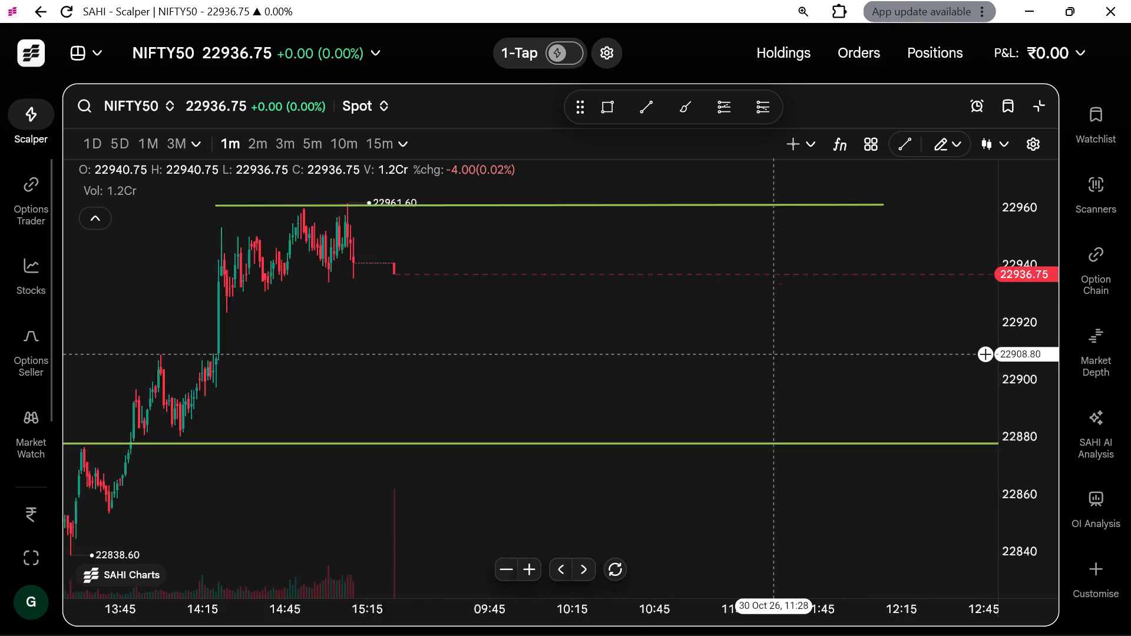
{"action": "scroll", "coordinate": [773, 355], "scroll_direction": "up", "scroll_amount": 1}
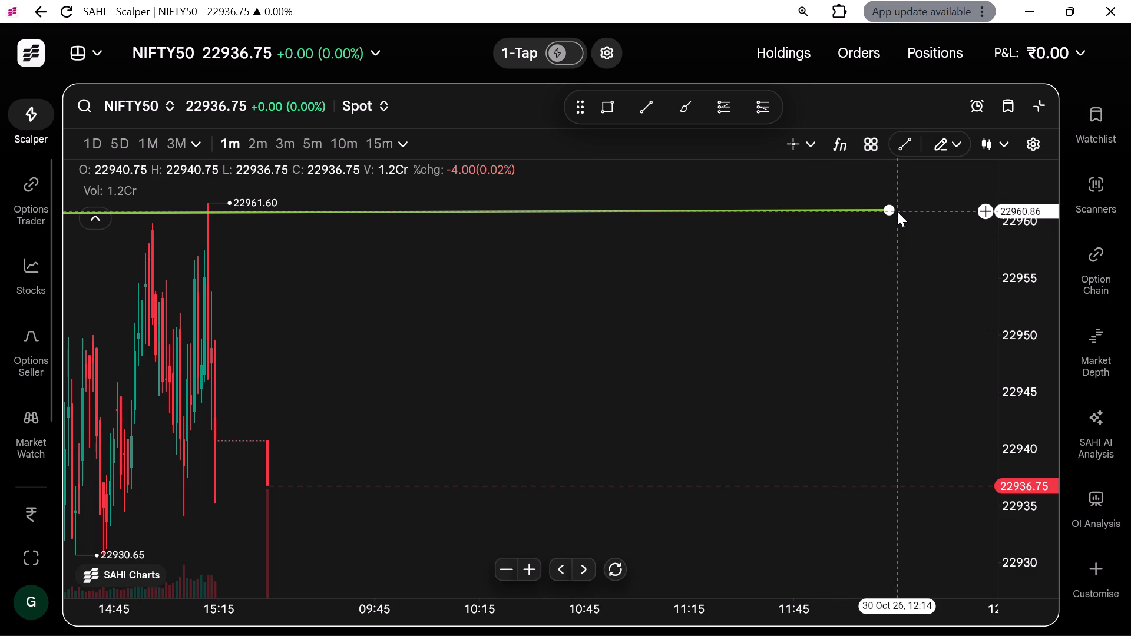
{"action": "left_click", "coordinate": [890, 211]}
{"action": "left_click_drag", "start_coordinate": [890, 211], "coordinate": [968, 208]}
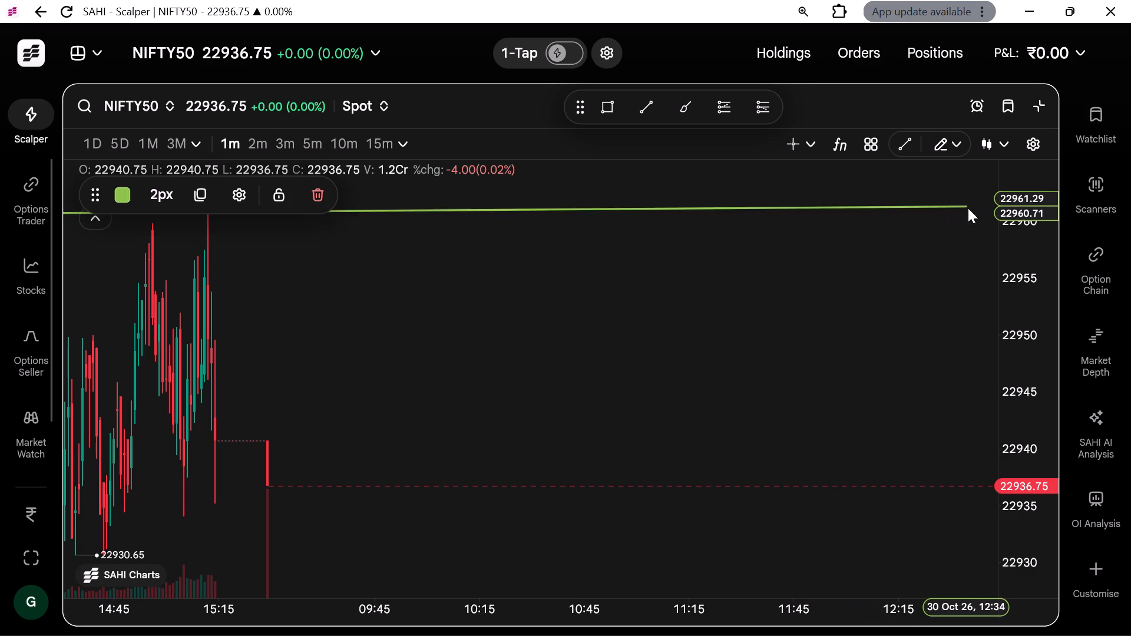
{"action": "left_click_drag", "start_coordinate": [968, 208], "coordinate": [974, 208]}
{"action": "left_click", "coordinate": [974, 208]}
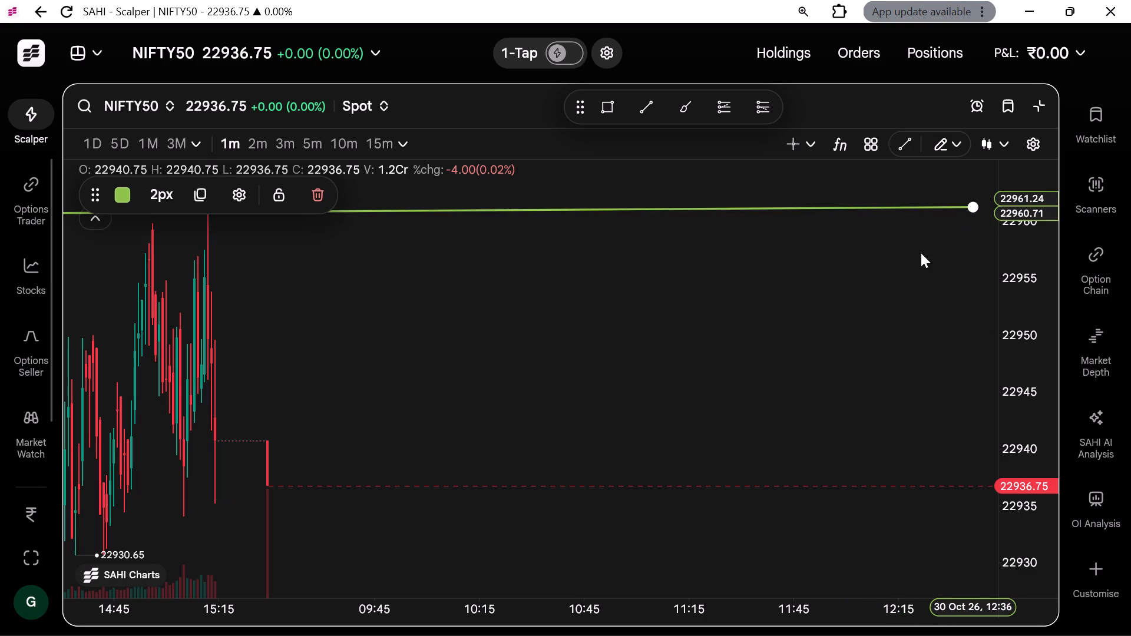
{"action": "right_click", "coordinate": [824, 324]}
{"action": "left_click", "coordinate": [710, 366]}
Examine the 29 Oct afternoon 1-minute candles between the trend lines at about 22878 and 22961.
{"action": "scroll", "coordinate": [710, 366], "scroll_direction": "down", "scroll_amount": 3}
{"action": "scroll", "coordinate": [710, 366], "scroll_direction": "right", "scroll_amount": 4}
{"action": "scroll", "coordinate": [710, 366], "scroll_direction": "up", "scroll_amount": 1}
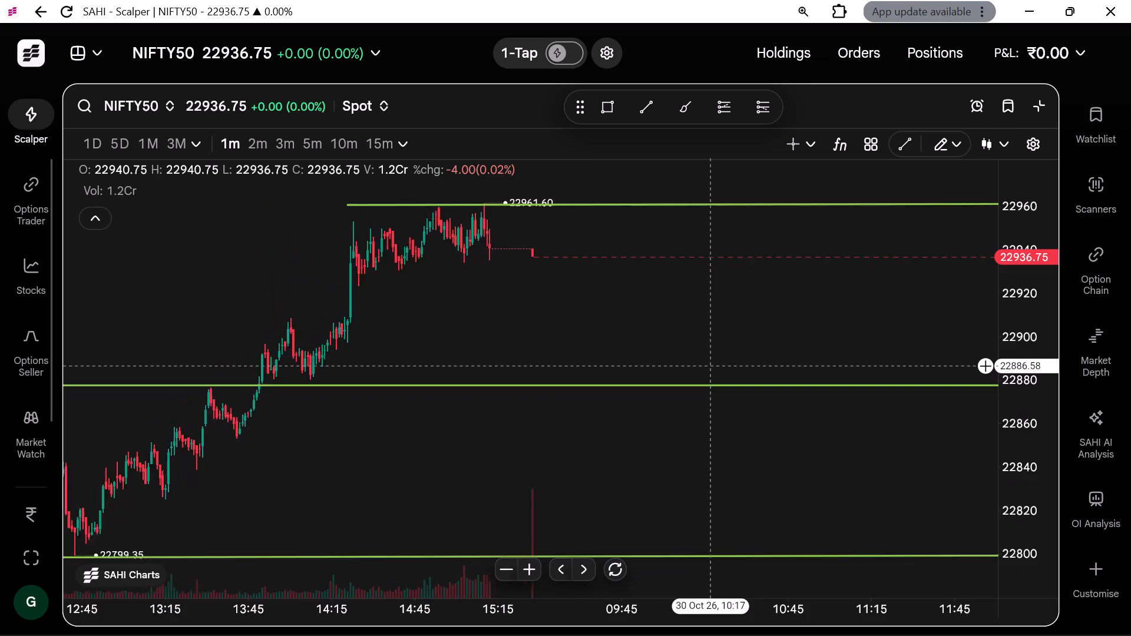
{"action": "scroll", "coordinate": [710, 366], "scroll_direction": "up", "scroll_amount": 1}
{"action": "scroll", "coordinate": [710, 366], "scroll_direction": "right", "scroll_amount": 2}
{"action": "scroll", "coordinate": [710, 366], "scroll_direction": "up", "scroll_amount": 1}
{"action": "scroll", "coordinate": [710, 366], "scroll_direction": "right", "scroll_amount": 1}
{"action": "scroll", "coordinate": [710, 366], "scroll_direction": "up", "scroll_amount": 1}
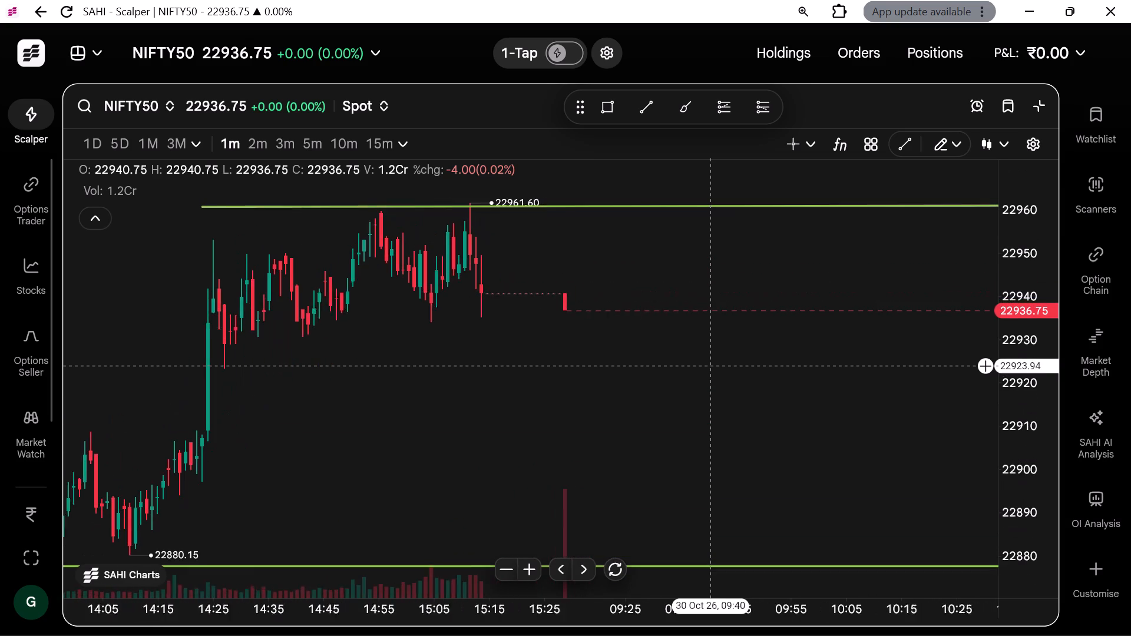
{"action": "scroll", "coordinate": [710, 366], "scroll_direction": "up", "scroll_amount": 1}
{"action": "scroll", "coordinate": [710, 366], "scroll_direction": "right", "scroll_amount": 1}
{"action": "scroll", "coordinate": [710, 366], "scroll_direction": "up", "scroll_amount": 1}
{"action": "scroll", "coordinate": [710, 366], "scroll_direction": "right", "scroll_amount": 1}
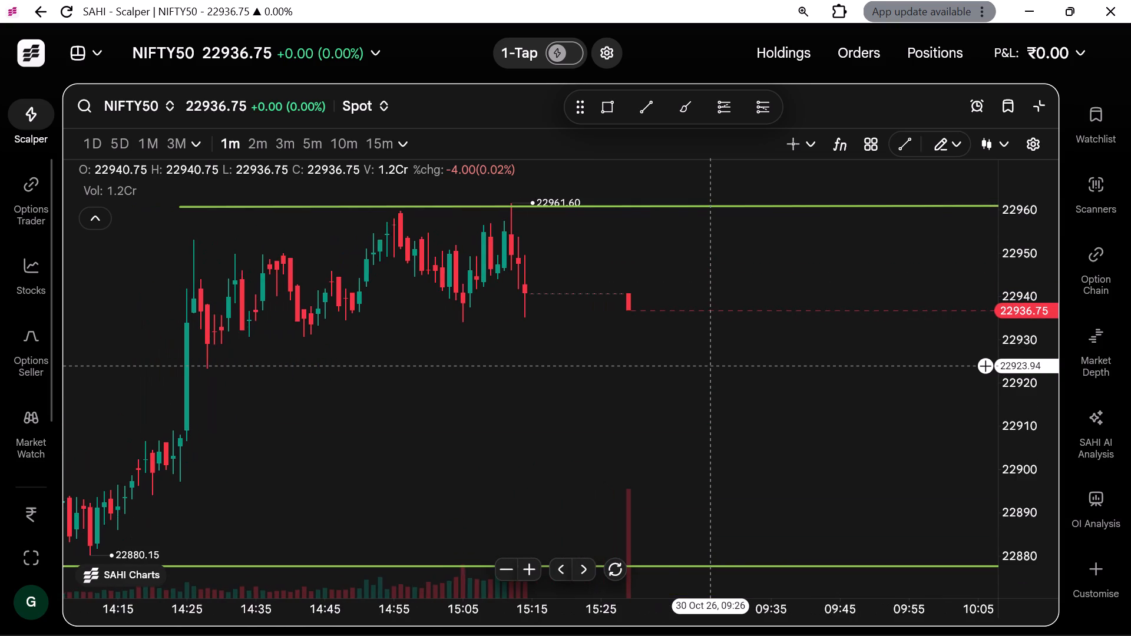
{"action": "scroll", "coordinate": [710, 366], "scroll_direction": "right", "scroll_amount": 1}
{"action": "scroll", "coordinate": [710, 366], "scroll_direction": "up", "scroll_amount": 1}
{"action": "scroll", "coordinate": [710, 366], "scroll_direction": "right", "scroll_amount": 1}
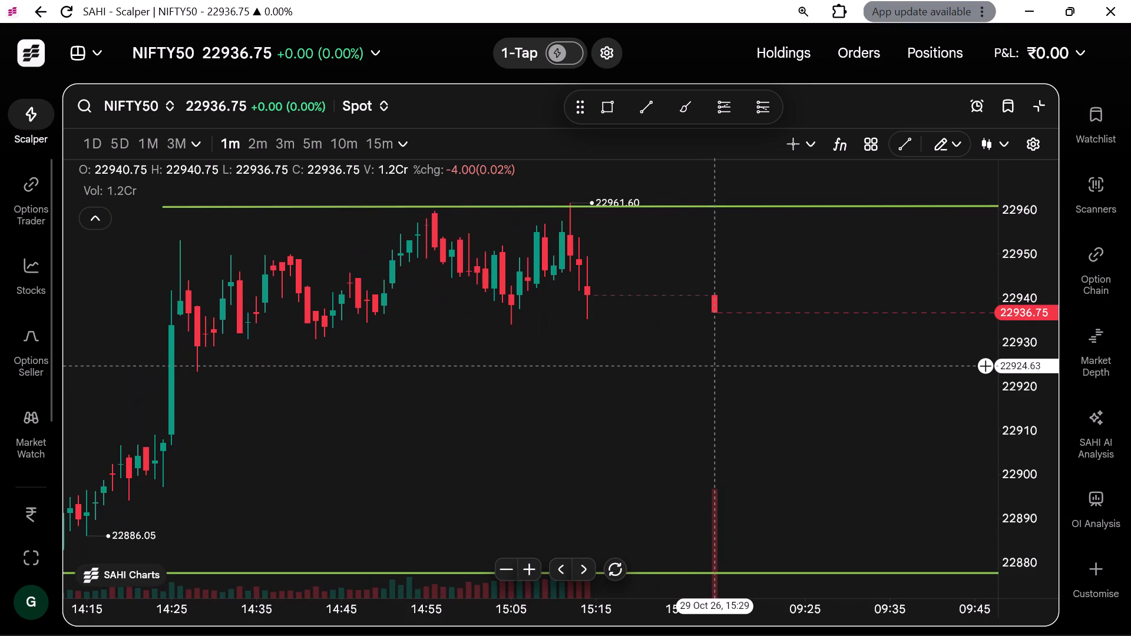
{"action": "scroll", "coordinate": [710, 366], "scroll_direction": "up", "scroll_amount": 1}
{"action": "scroll", "coordinate": [710, 366], "scroll_direction": "down", "scroll_amount": 1}
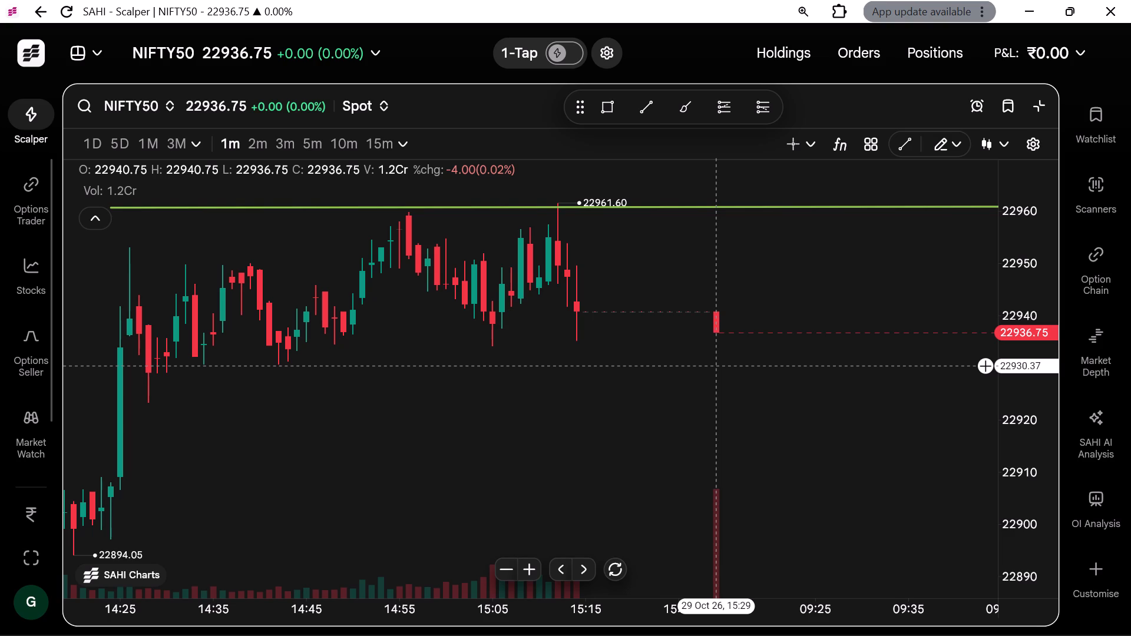
{"action": "scroll", "coordinate": [710, 366], "scroll_direction": "down", "scroll_amount": 1}
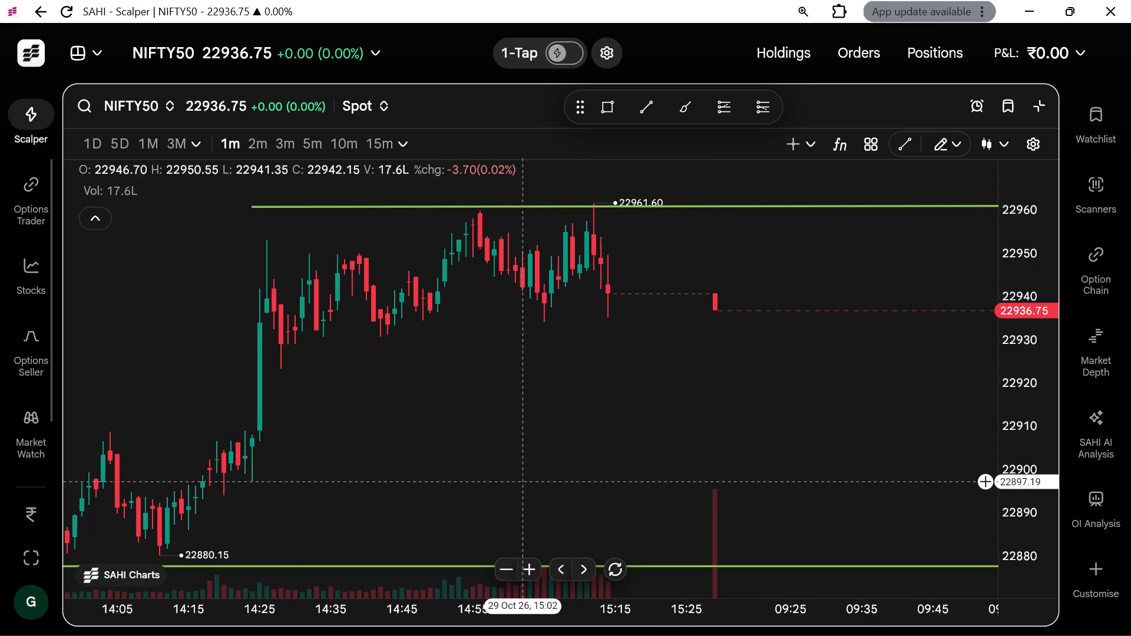
{"action": "scroll", "coordinate": [520, 482], "scroll_direction": "down", "scroll_amount": 1}
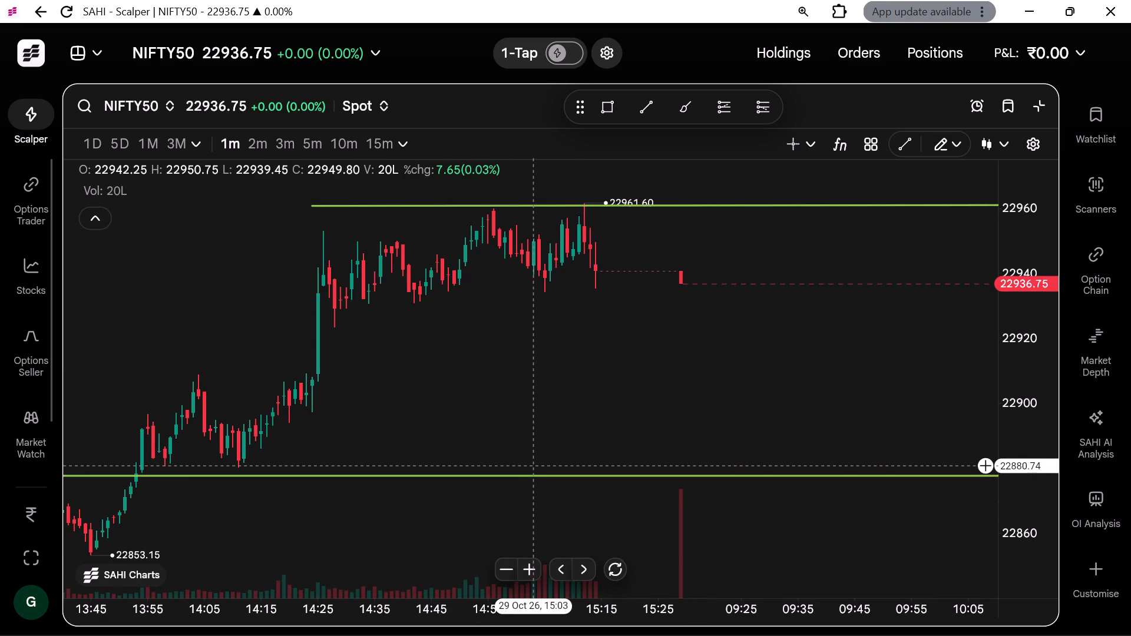
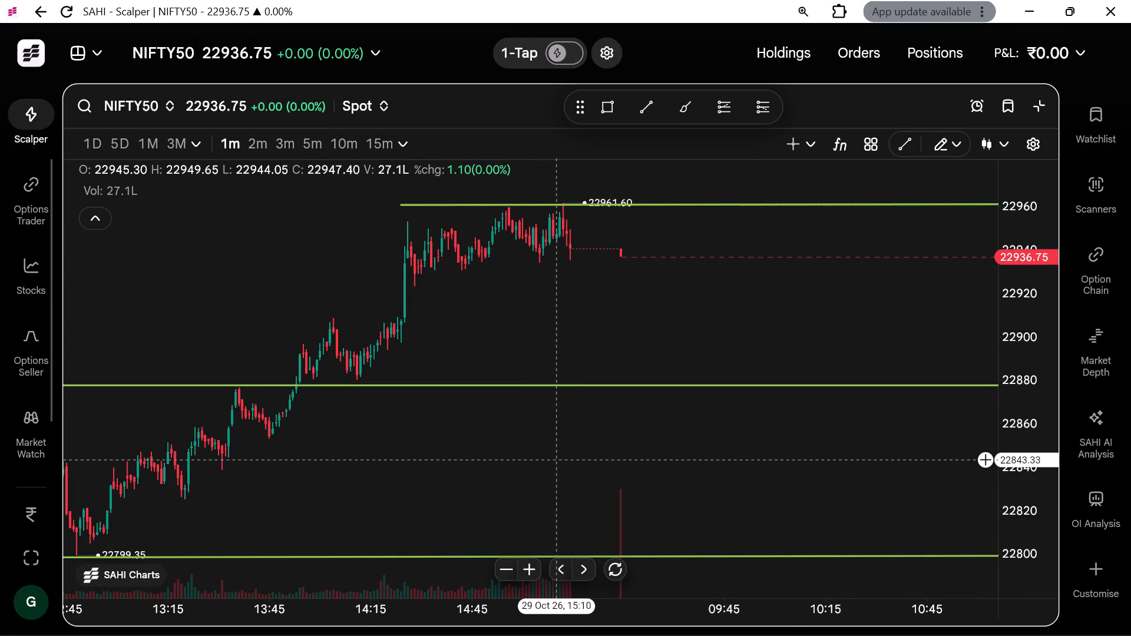
Examine the 29 Oct 1-minute NIFTY50 candles from midday to the close against the trend lines at about 22800, 22878 and 22961.
{"action": "scroll", "coordinate": [556, 460], "scroll_direction": "down", "scroll_amount": 1}
{"action": "scroll", "coordinate": [556, 460], "scroll_direction": "up", "scroll_amount": 1}
{"action": "scroll", "coordinate": [556, 460], "scroll_direction": "right", "scroll_amount": 1}
{"action": "scroll", "coordinate": [556, 460], "scroll_direction": "up", "scroll_amount": 1}
{"action": "scroll", "coordinate": [556, 460], "scroll_direction": "right", "scroll_amount": 1}
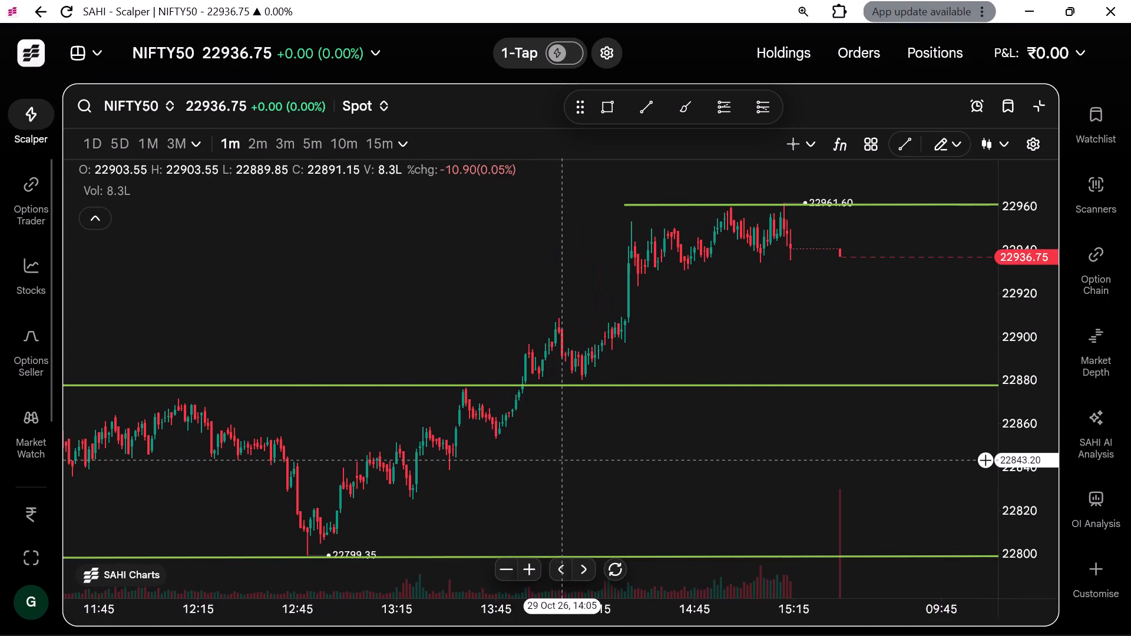
{"action": "scroll", "coordinate": [556, 460], "scroll_direction": "right", "scroll_amount": 1}
{"action": "scroll", "coordinate": [556, 460], "scroll_direction": "up", "scroll_amount": 2}
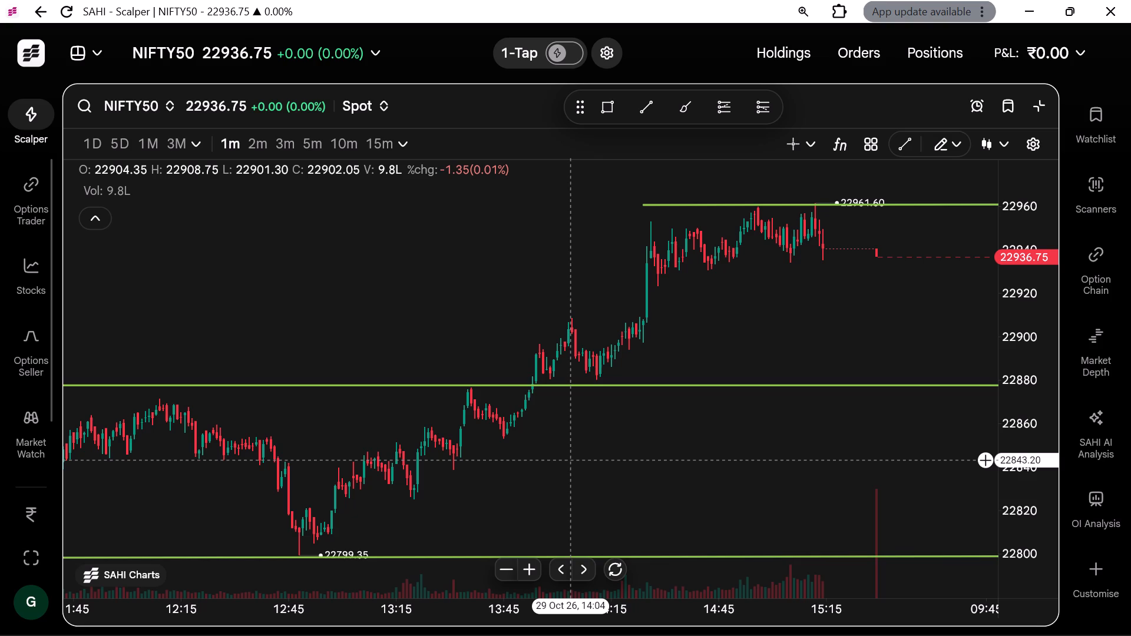
{"action": "scroll", "coordinate": [556, 460], "scroll_direction": "up", "scroll_amount": 3}
{"action": "scroll", "coordinate": [556, 460], "scroll_direction": "left", "scroll_amount": 3}
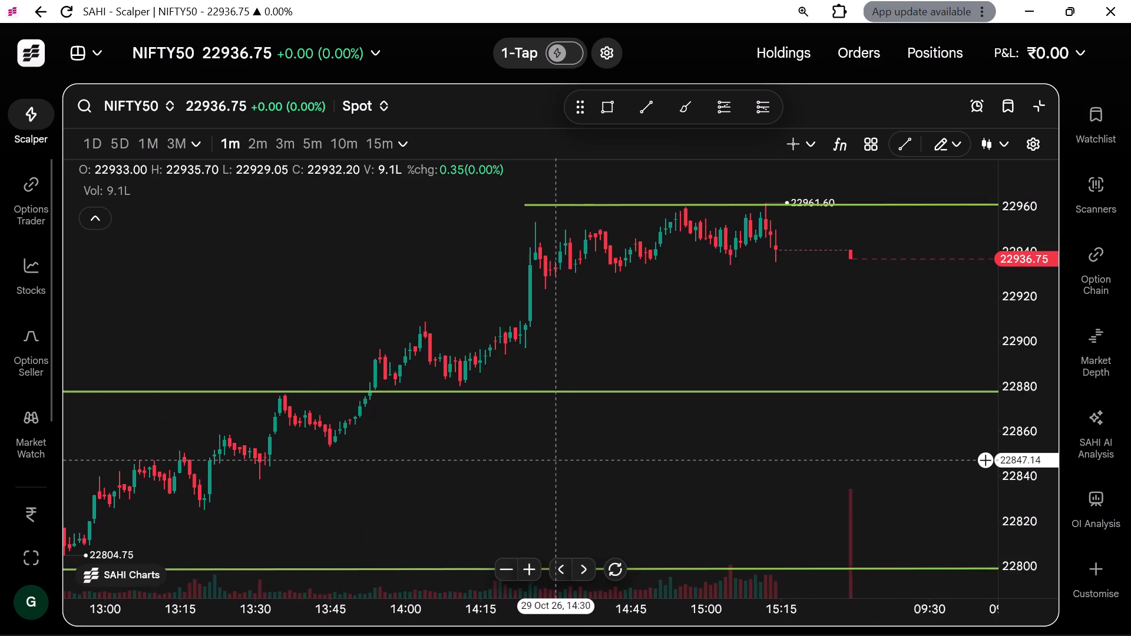
{"action": "scroll", "coordinate": [556, 460], "scroll_direction": "left", "scroll_amount": 2}
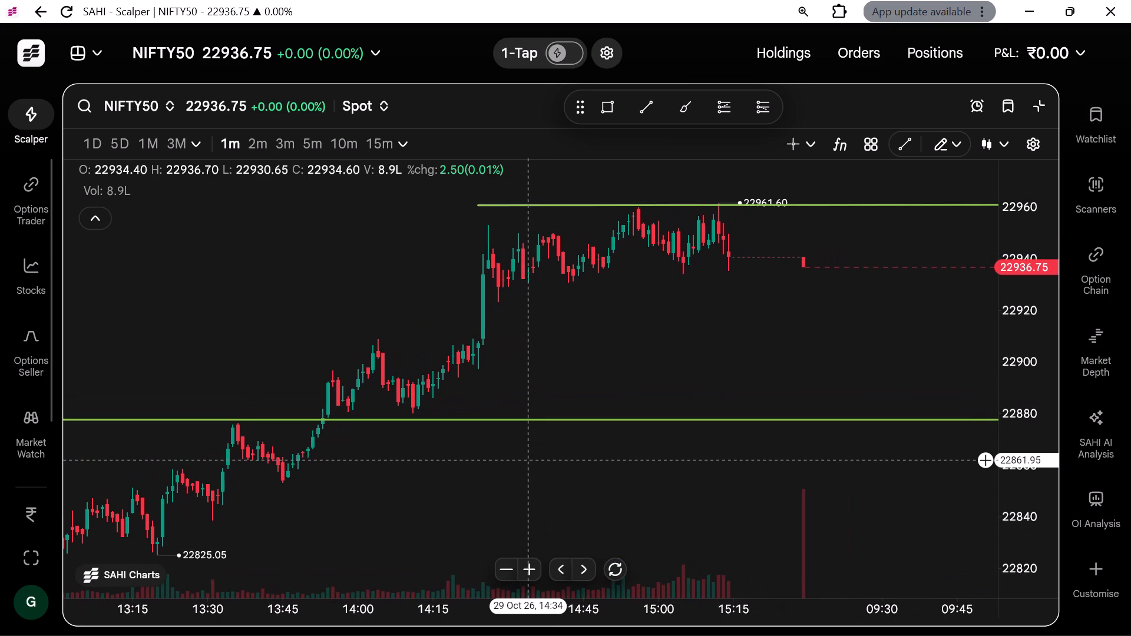
{"action": "scroll", "coordinate": [556, 460], "scroll_direction": "down", "scroll_amount": 1}
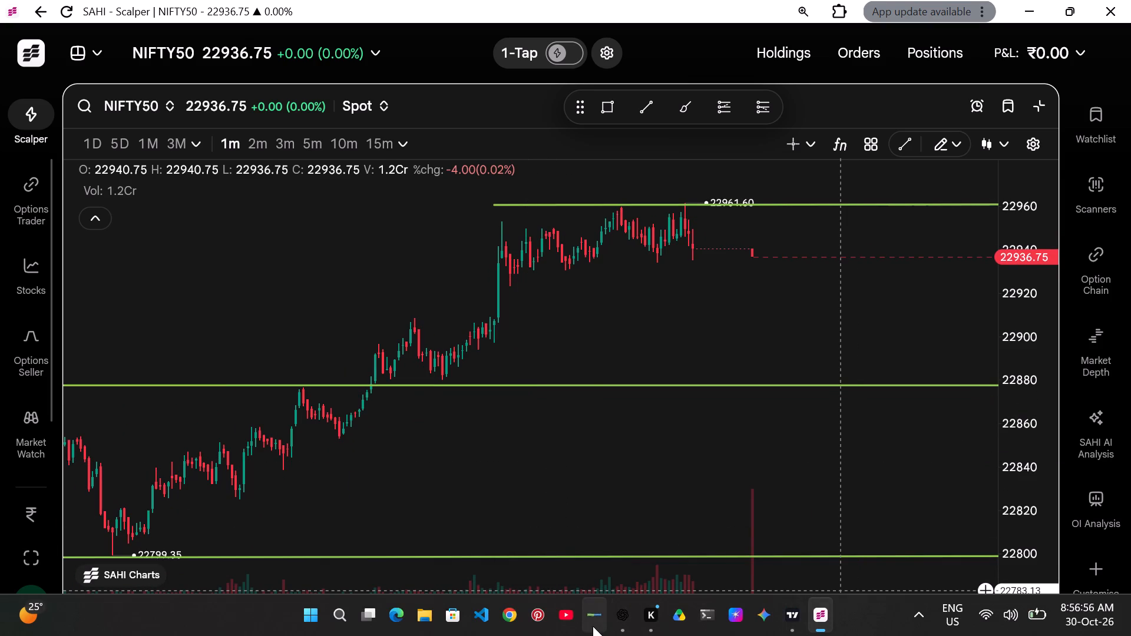
Switch to TradingView and open the Nifty 50 Index chart.
{"action": "left_click", "coordinate": [782, 624]}
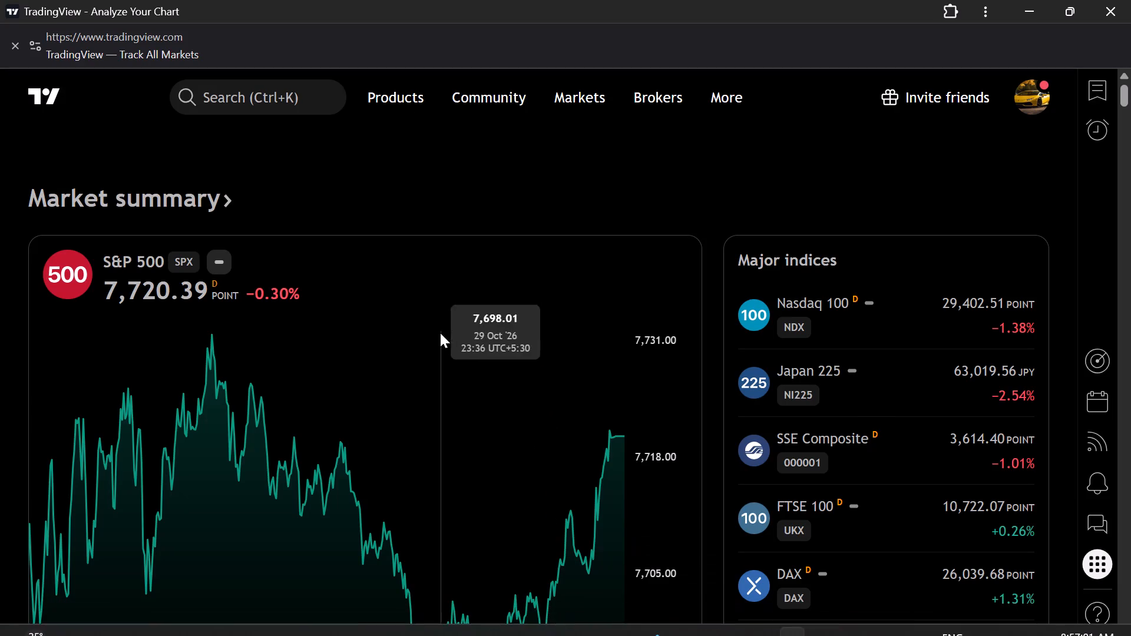
{"action": "left_click", "coordinate": [233, 102]}
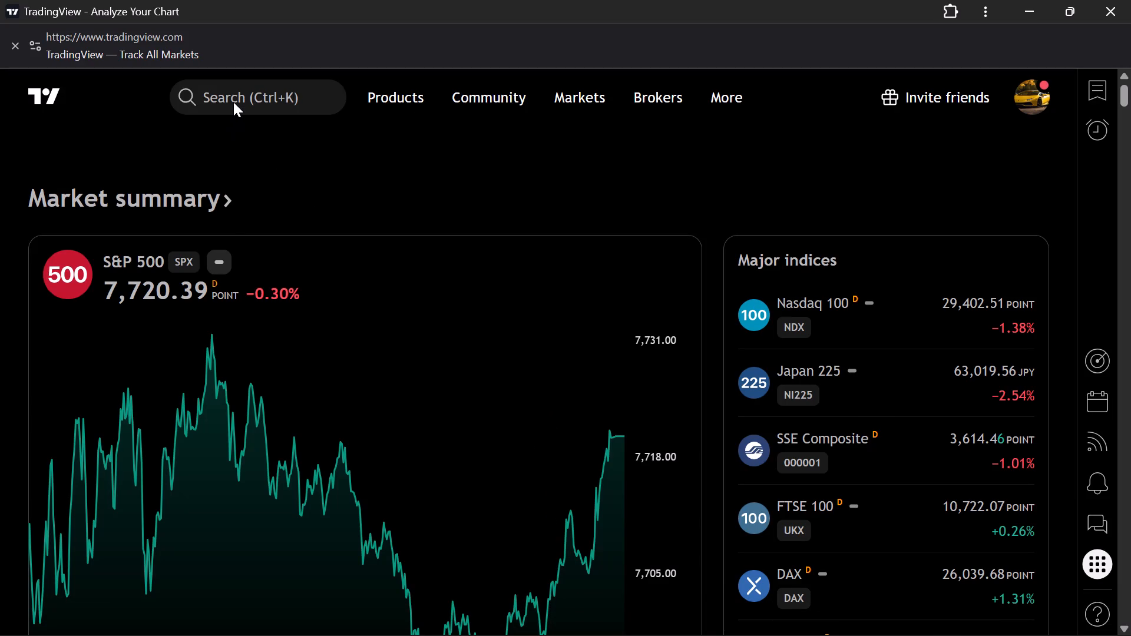
{"action": "left_click", "coordinate": [210, 94]}
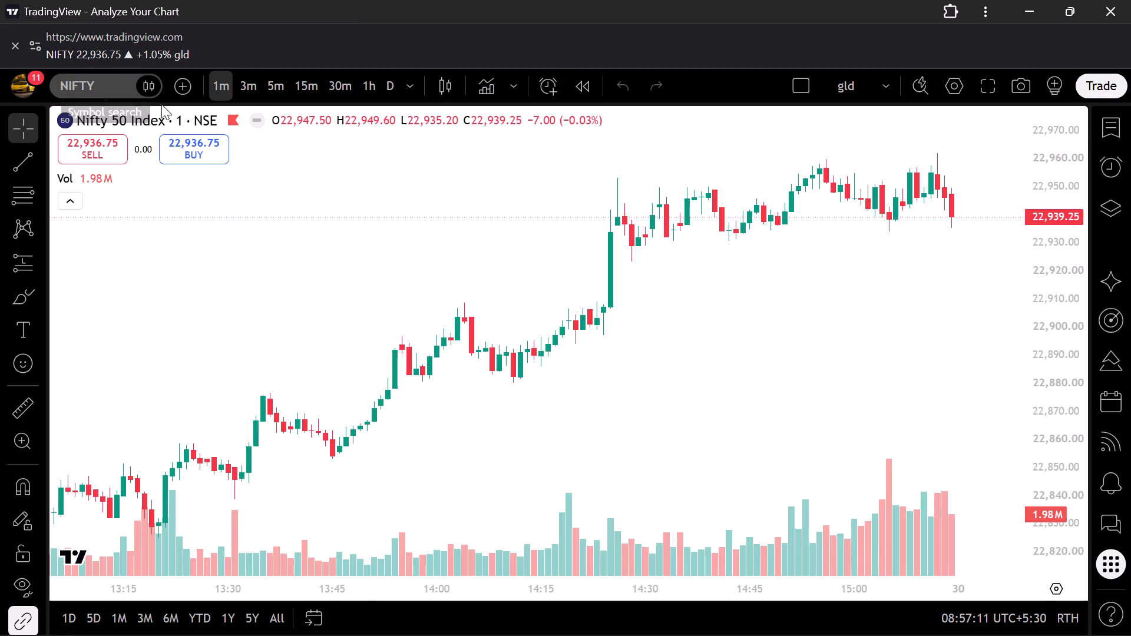
Set the Nifty 50 chart to the 30-minute timeframe and start Bar Replay from the early-afternoon candle on 23 Oct.
{"action": "left_click", "coordinate": [344, 82]}
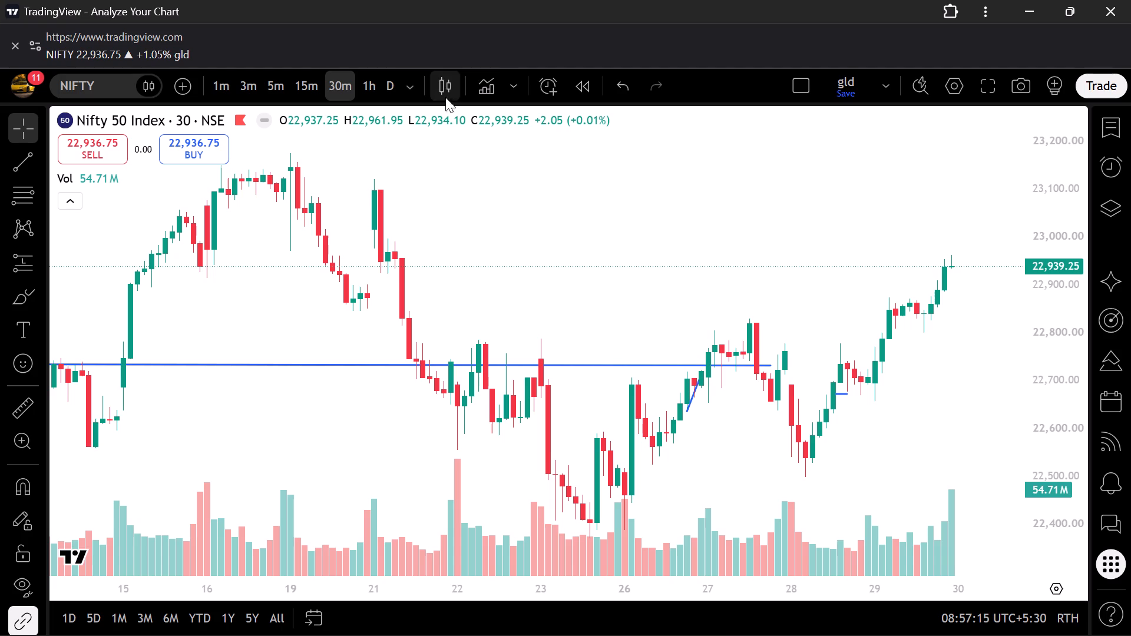
{"action": "left_click", "coordinate": [591, 79]}
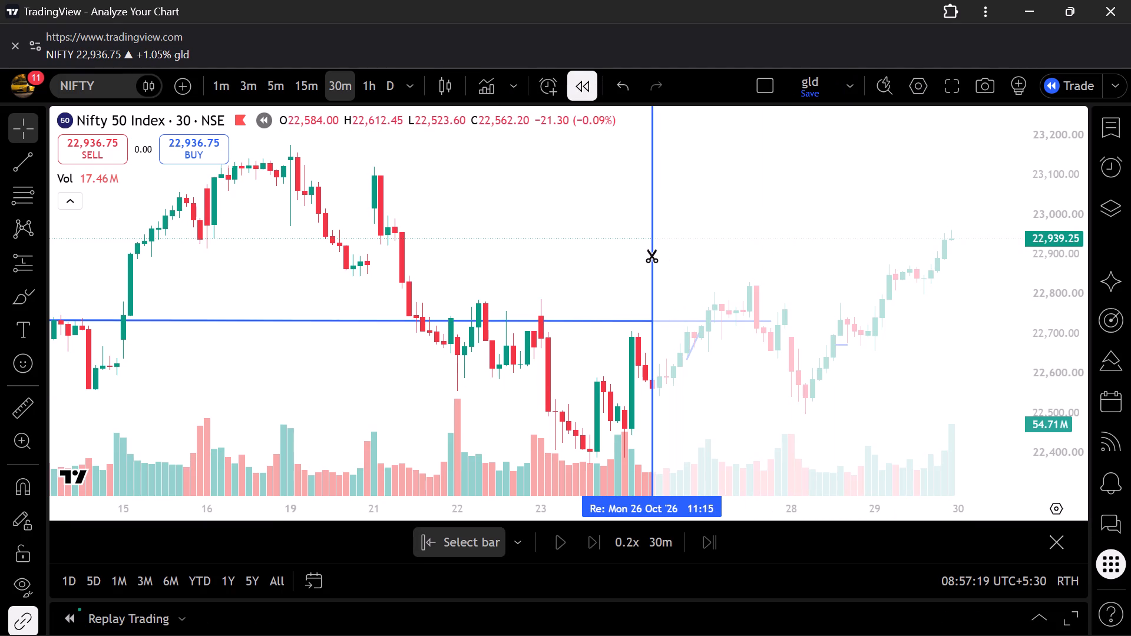
{"action": "left_click", "coordinate": [612, 256]}
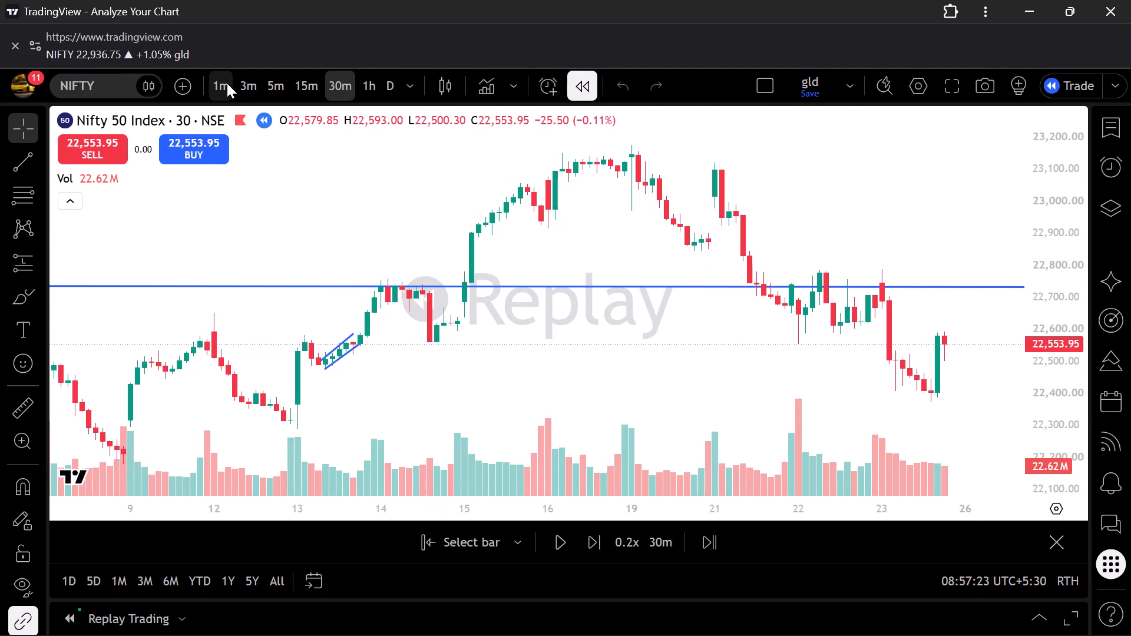
Switch the replay chart to the 1-minute timeframe, leaving empty space after the latest 23 Oct candle.
{"action": "left_click", "coordinate": [226, 83]}
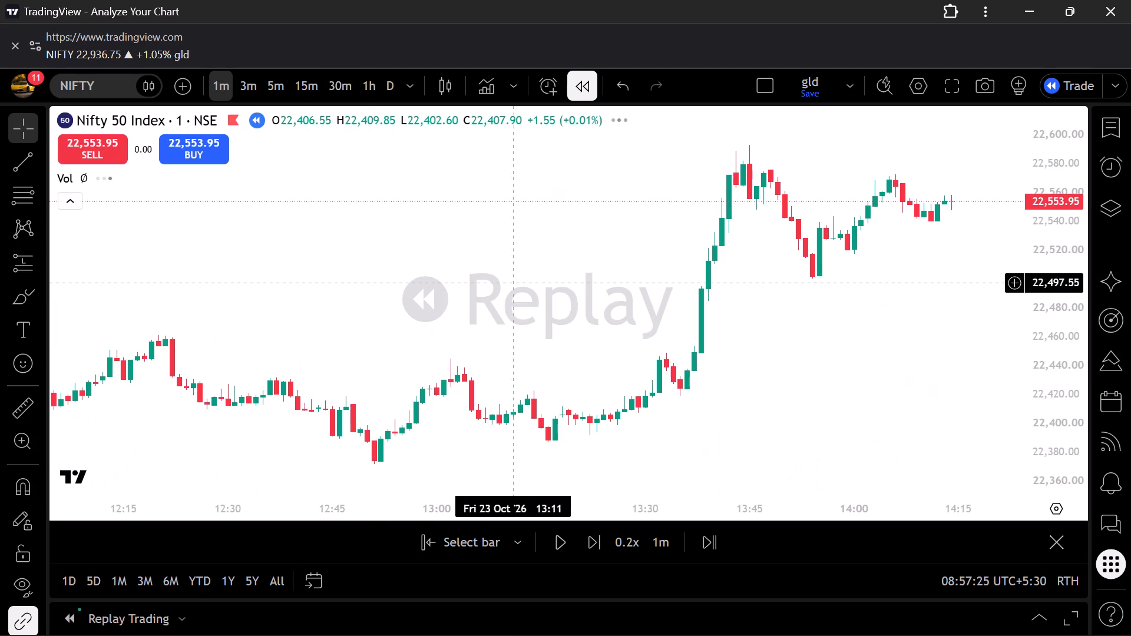
{"action": "scroll", "coordinate": [514, 283], "scroll_direction": "left", "scroll_amount": 5}
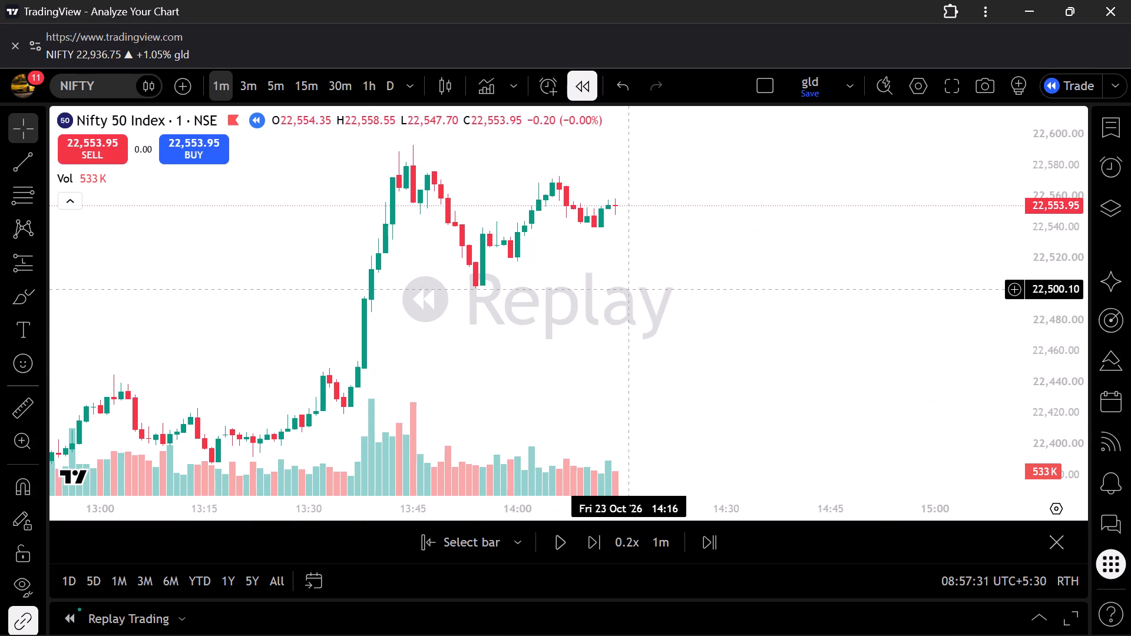
Run the 1-minute replay at 0.2x in short stretches and pause it at the 14:23 candle on 23 Oct.
{"action": "left_click", "coordinate": [561, 539]}
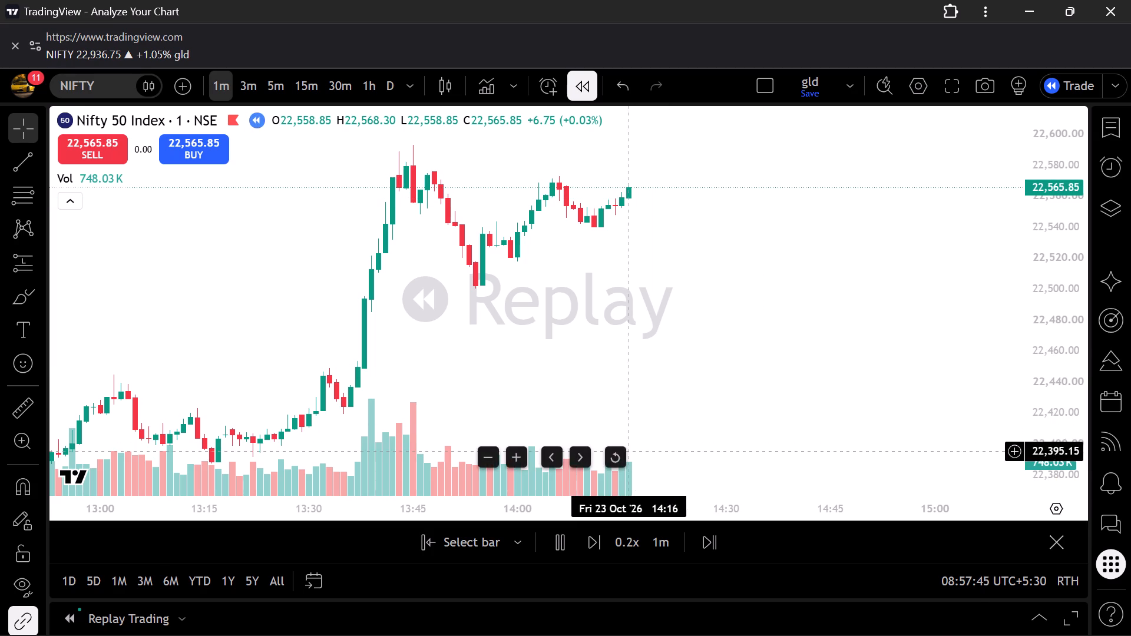
{"action": "left_click", "coordinate": [565, 535]}
{"action": "left_click", "coordinate": [565, 535]}
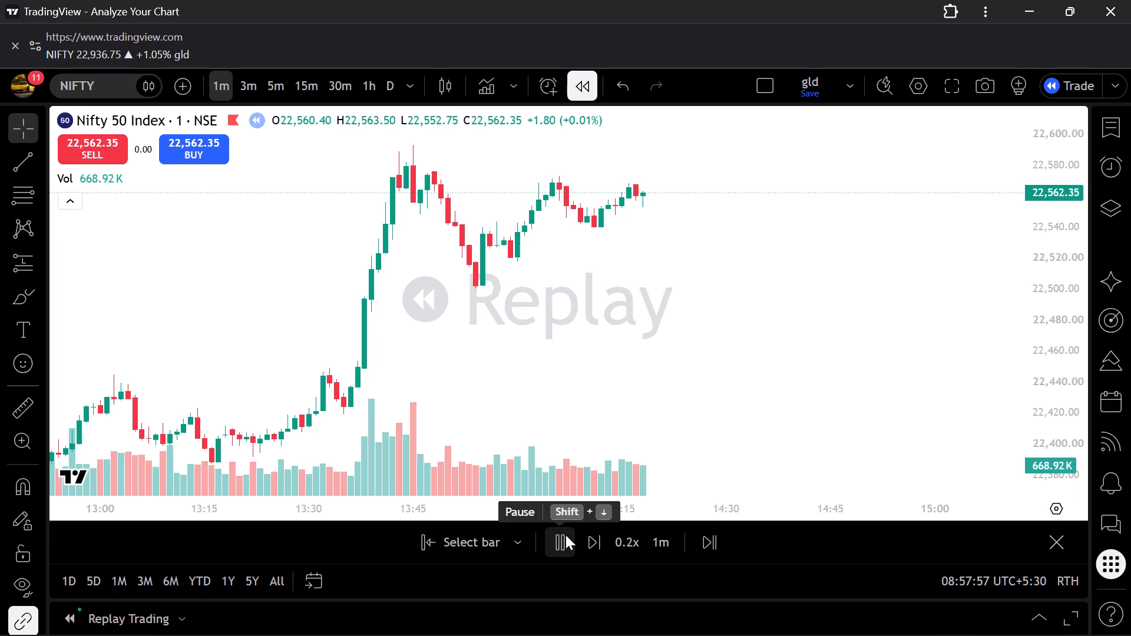
{"action": "left_click", "coordinate": [565, 535]}
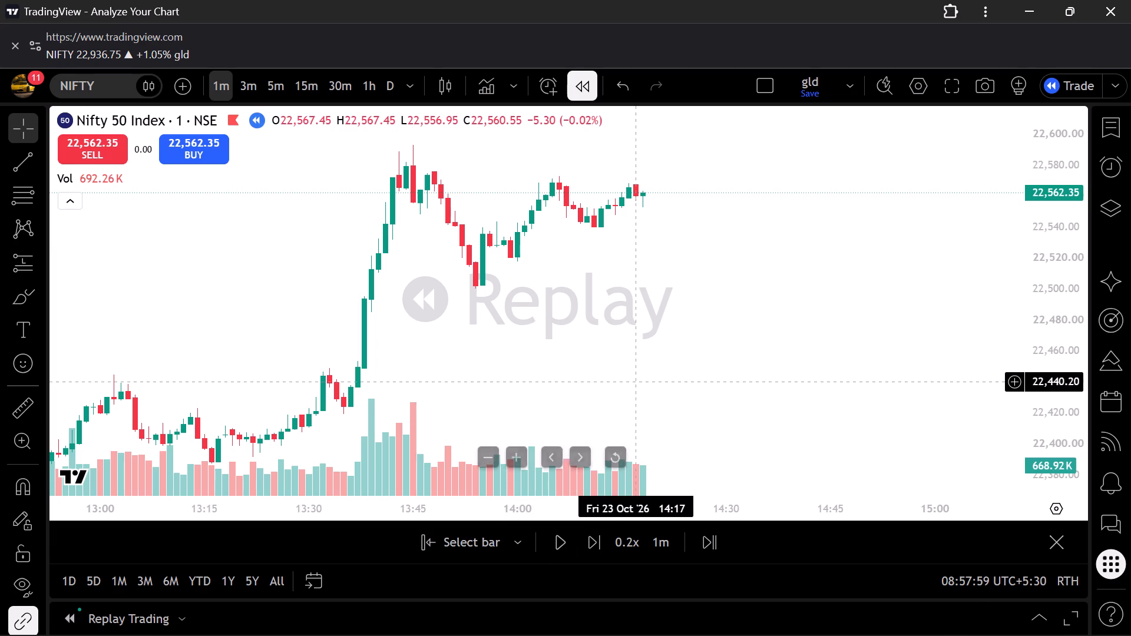
{"action": "scroll", "coordinate": [635, 382], "scroll_direction": "up", "scroll_amount": 4}
{"action": "scroll", "coordinate": [635, 382], "scroll_direction": "right", "scroll_amount": 1}
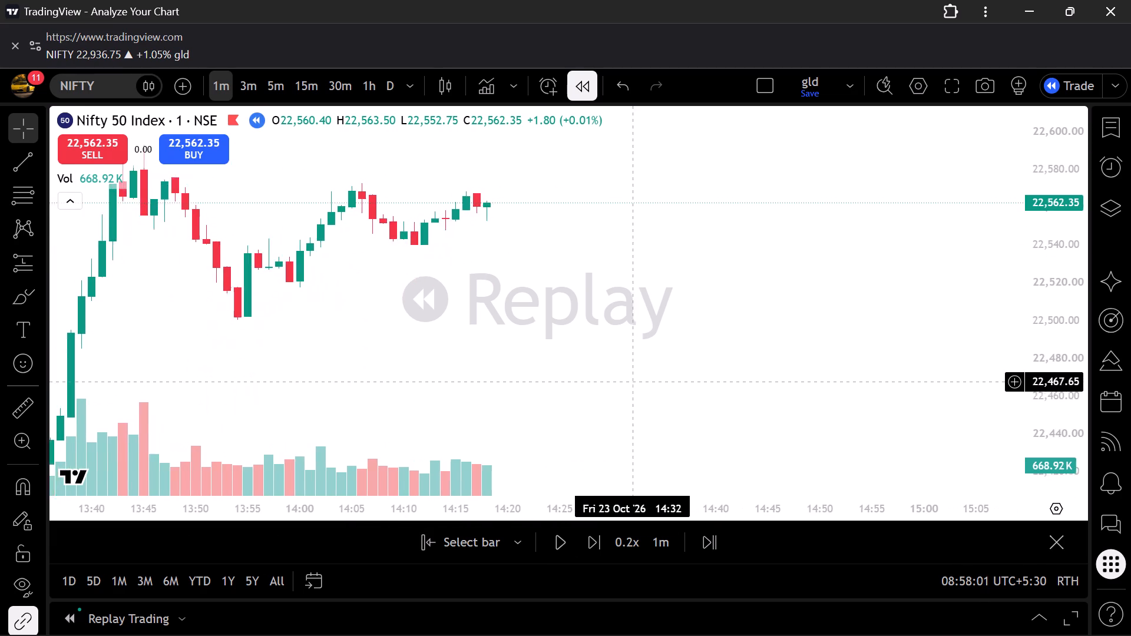
{"action": "scroll", "coordinate": [635, 382], "scroll_direction": "right", "scroll_amount": 1}
{"action": "left_click", "coordinate": [569, 541]}
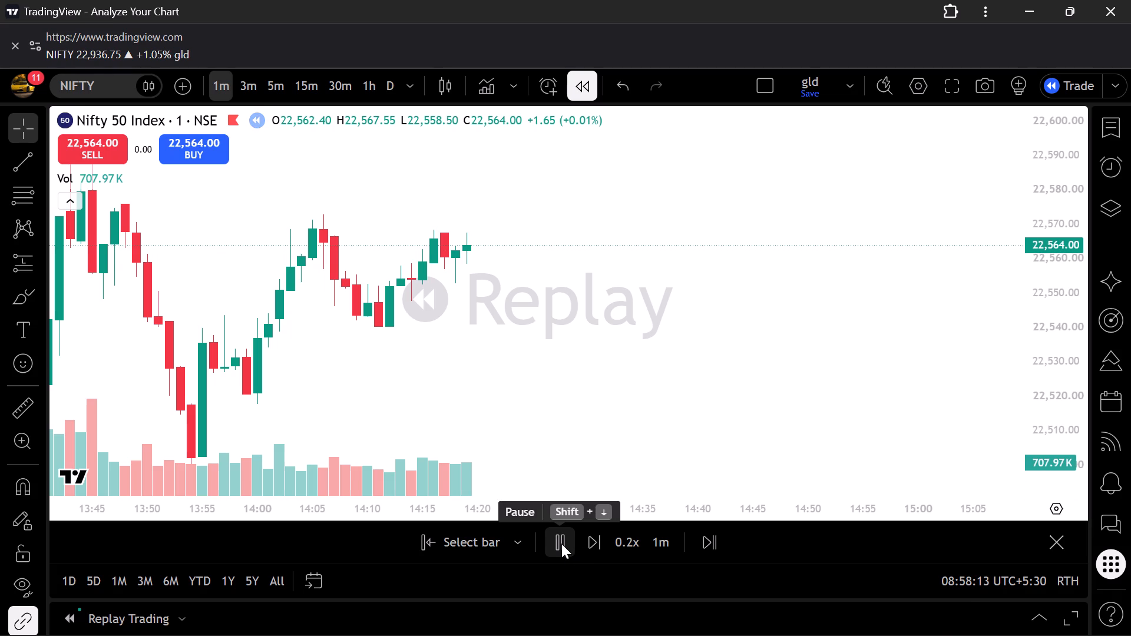
{"action": "left_click", "coordinate": [561, 544]}
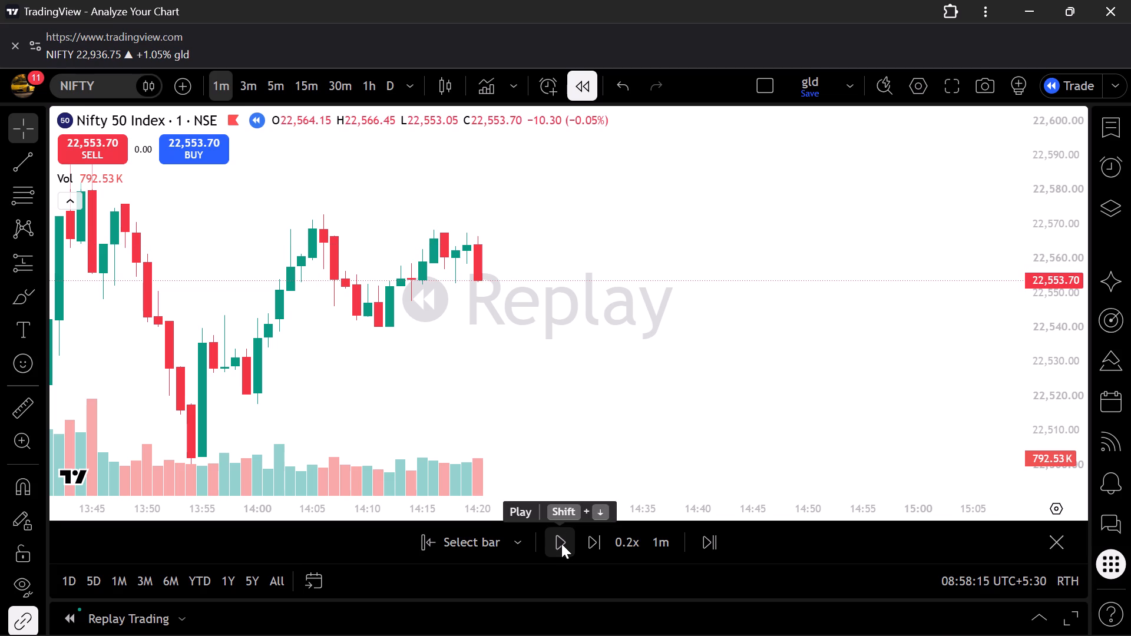
{"action": "left_click", "coordinate": [561, 544]}
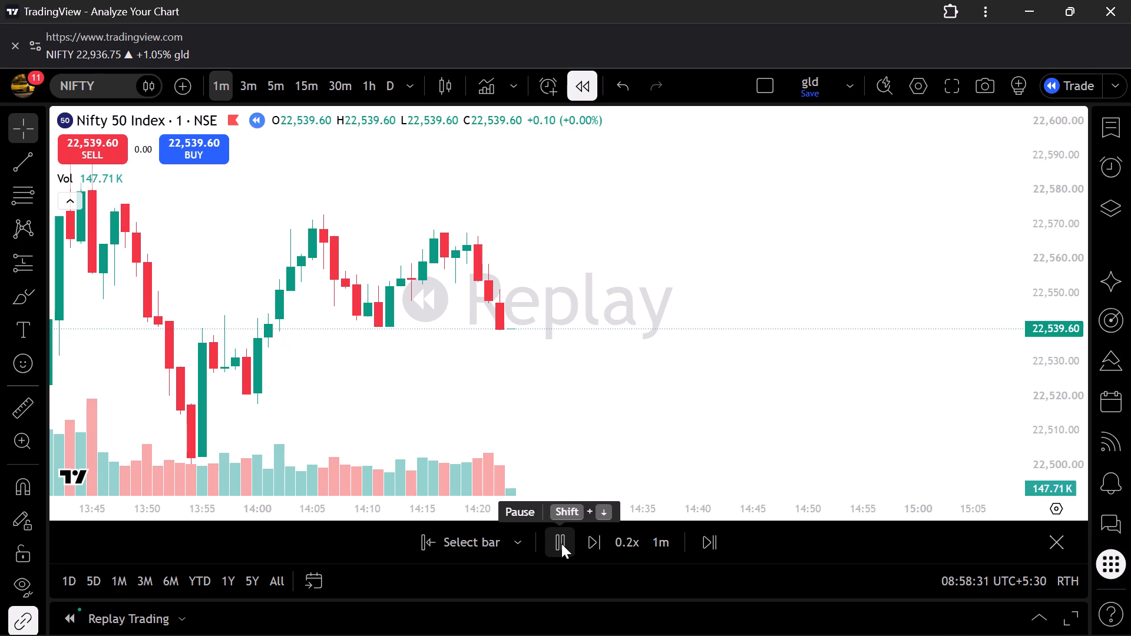
{"action": "left_click", "coordinate": [561, 544]}
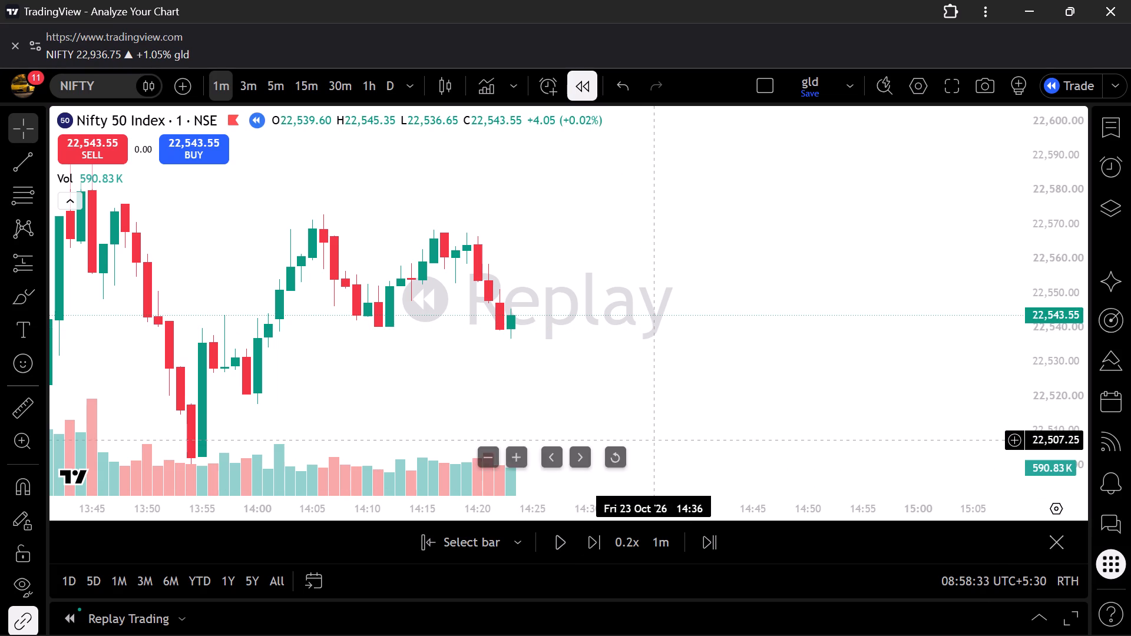
Place a replay market buy order for 1 unit of NIFTY with take profit at 22566.45 and stop loss at 22539.15.
{"action": "scroll", "coordinate": [659, 440], "scroll_direction": "down", "scroll_amount": 1}
{"action": "scroll", "coordinate": [659, 440], "scroll_direction": "up", "scroll_amount": 1}
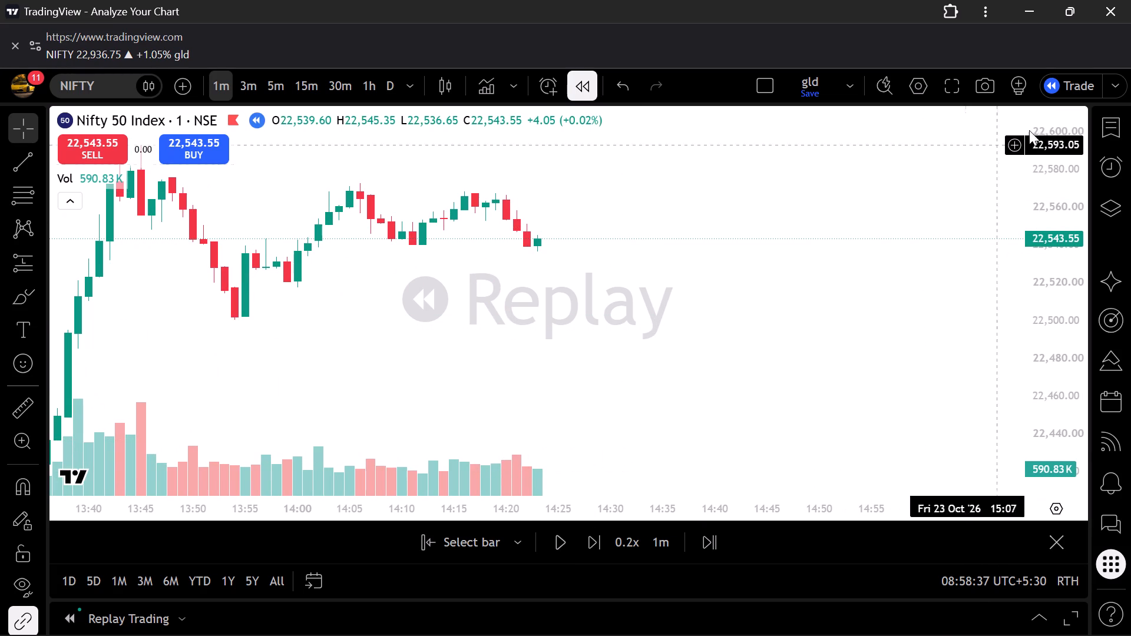
{"action": "left_click", "coordinate": [1084, 85]}
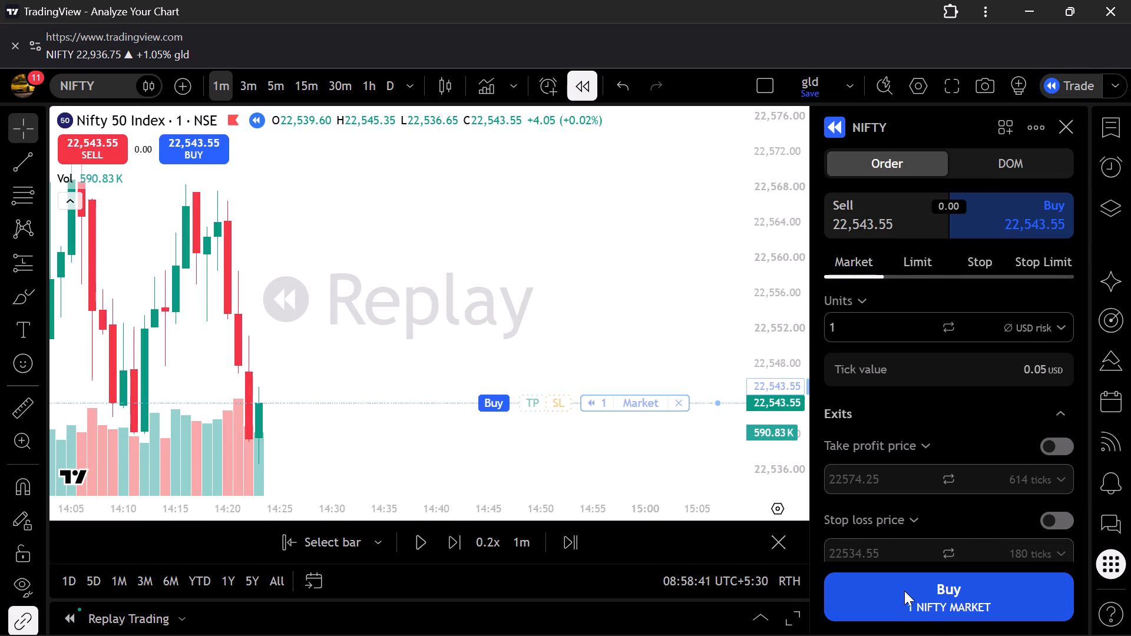
{"action": "scroll", "coordinate": [951, 412], "scroll_direction": "up", "scroll_amount": 1}
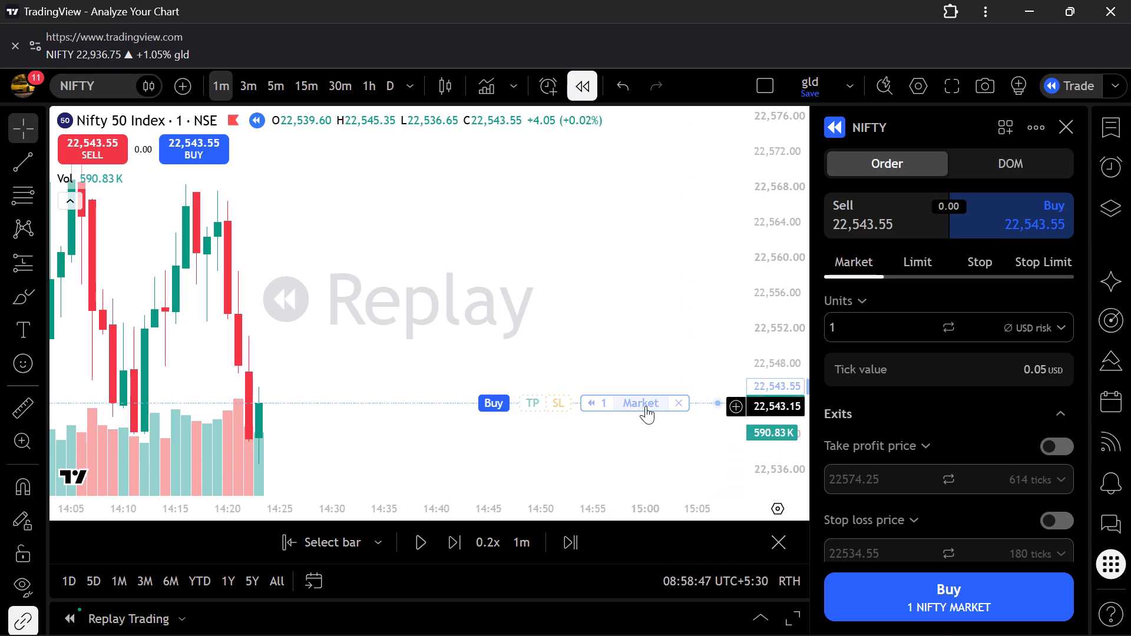
{"action": "left_click_drag", "start_coordinate": [538, 401], "coordinate": [533, 218]}
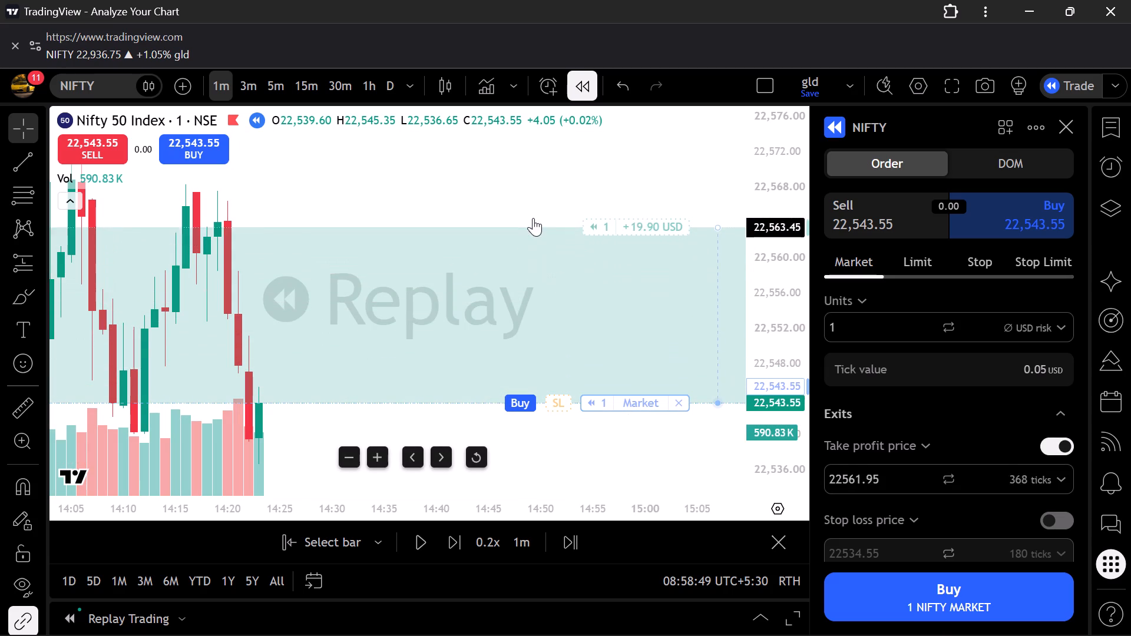
{"action": "left_click_drag", "start_coordinate": [533, 218], "coordinate": [541, 201]}
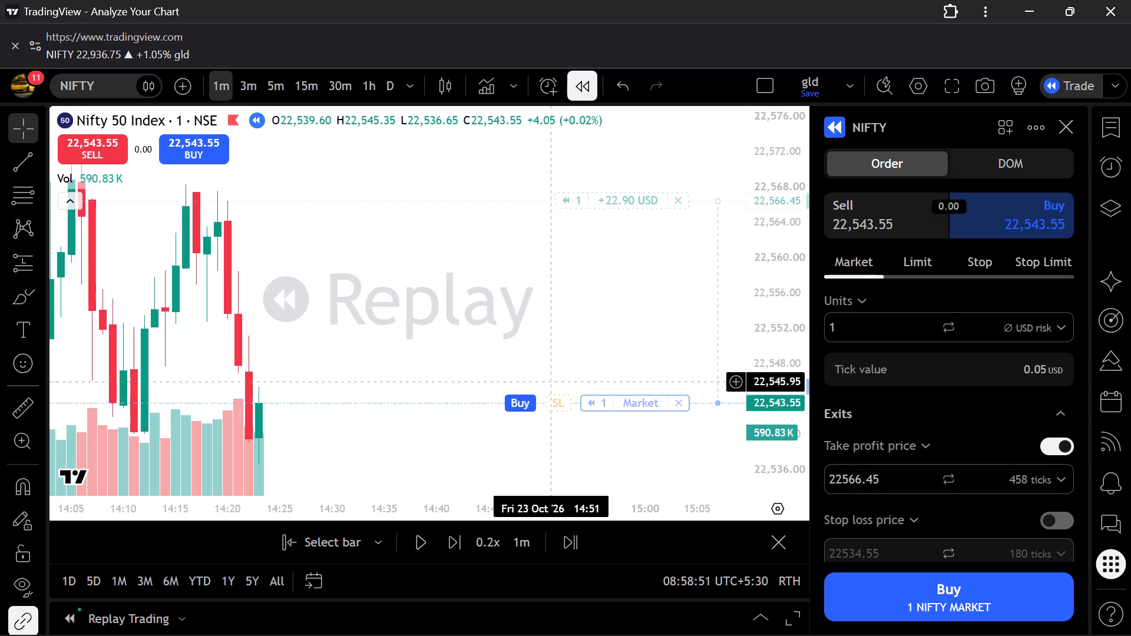
{"action": "left_click_drag", "start_coordinate": [550, 408], "coordinate": [554, 433]}
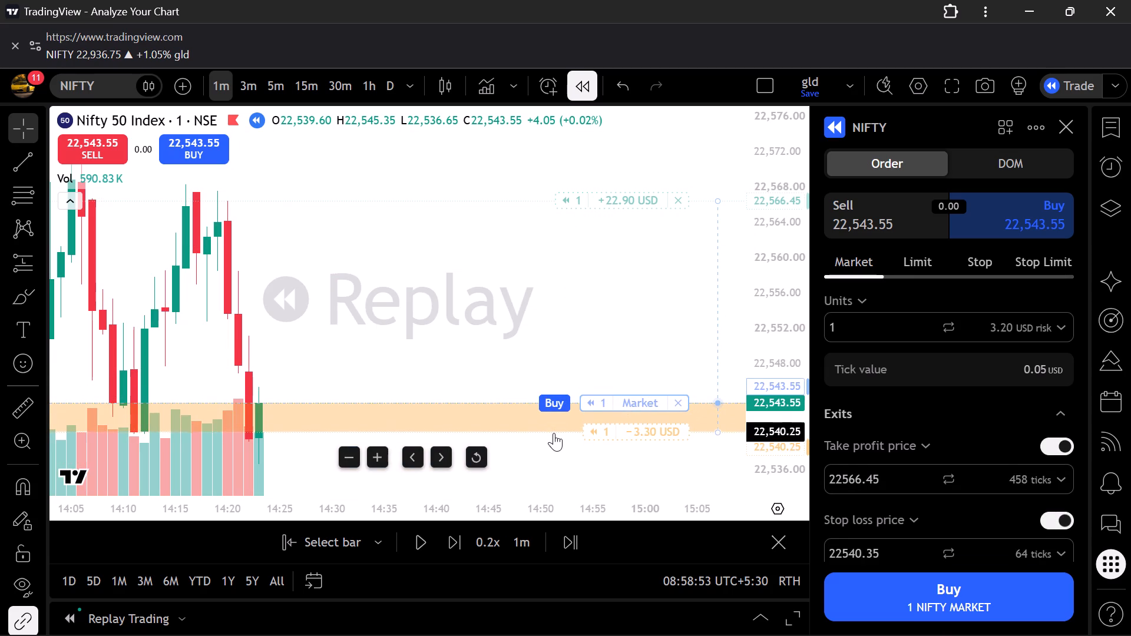
{"action": "left_click_drag", "start_coordinate": [554, 433], "coordinate": [556, 442]}
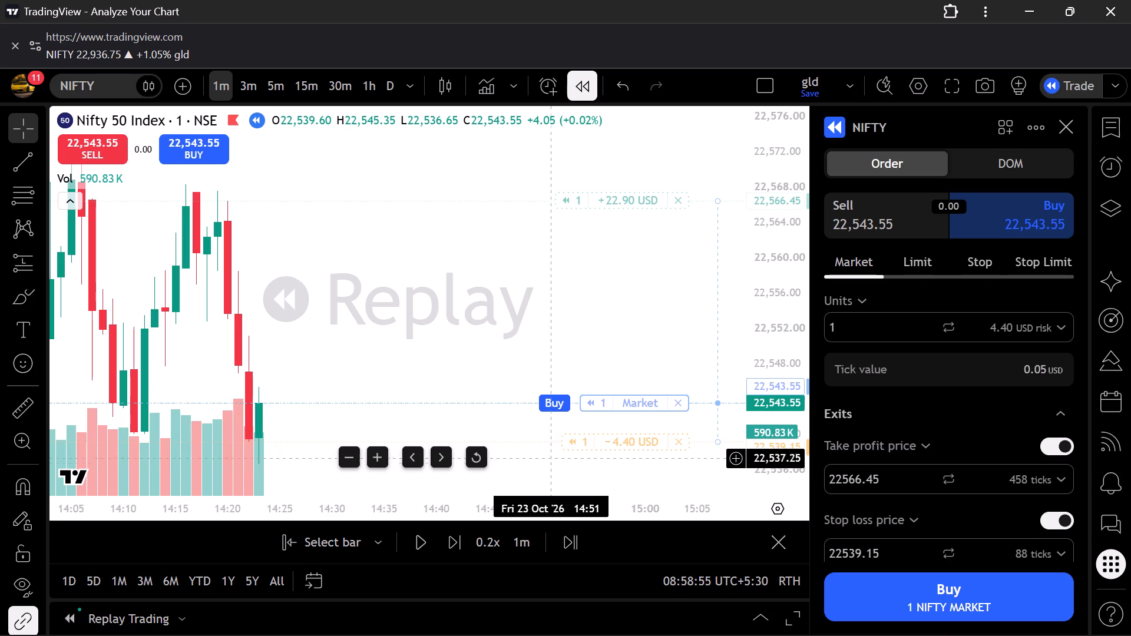
{"action": "scroll", "coordinate": [577, 320], "scroll_direction": "down", "scroll_amount": 1}
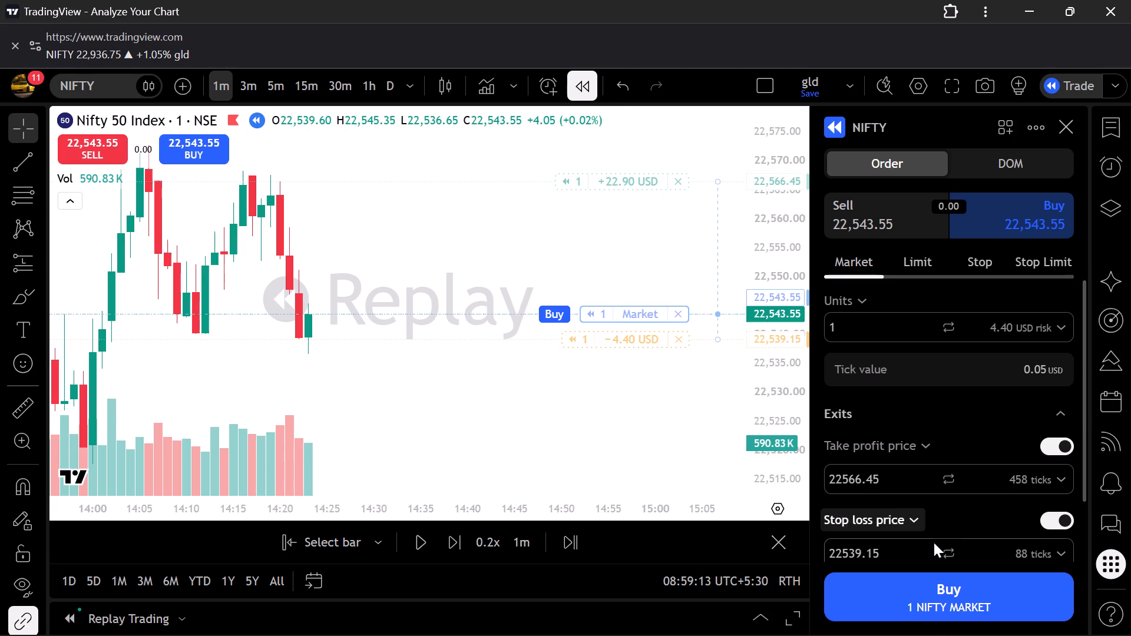
{"action": "left_click", "coordinate": [944, 591]}
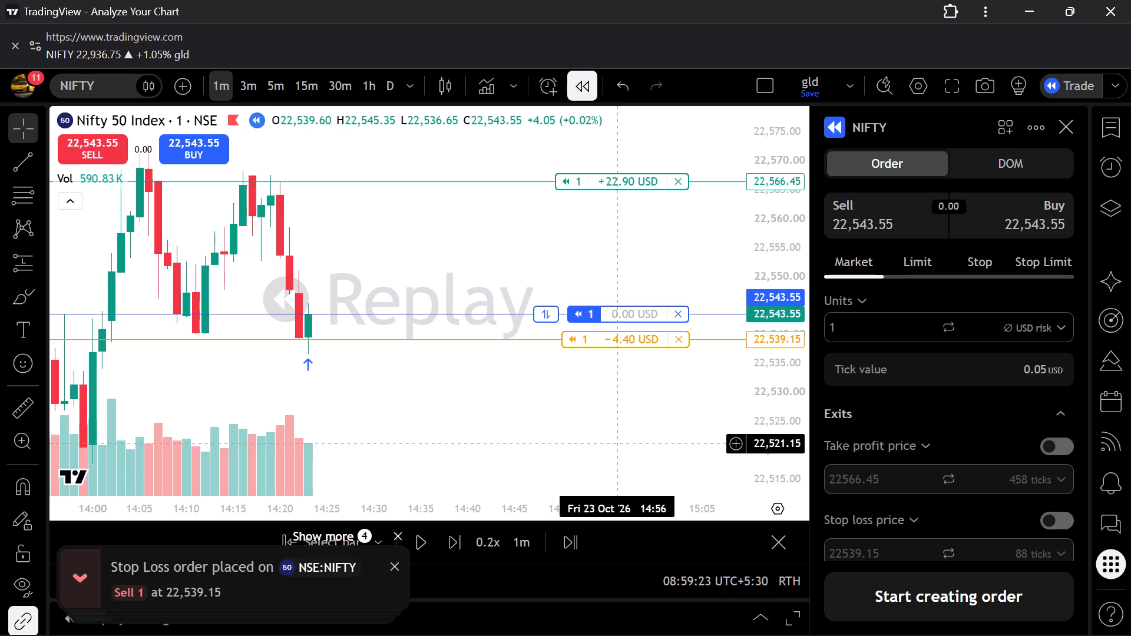
Run the 1-minute replay at 0.2x and pause it at the 14:38 candle on 23 Oct.
{"action": "left_click", "coordinate": [420, 544]}
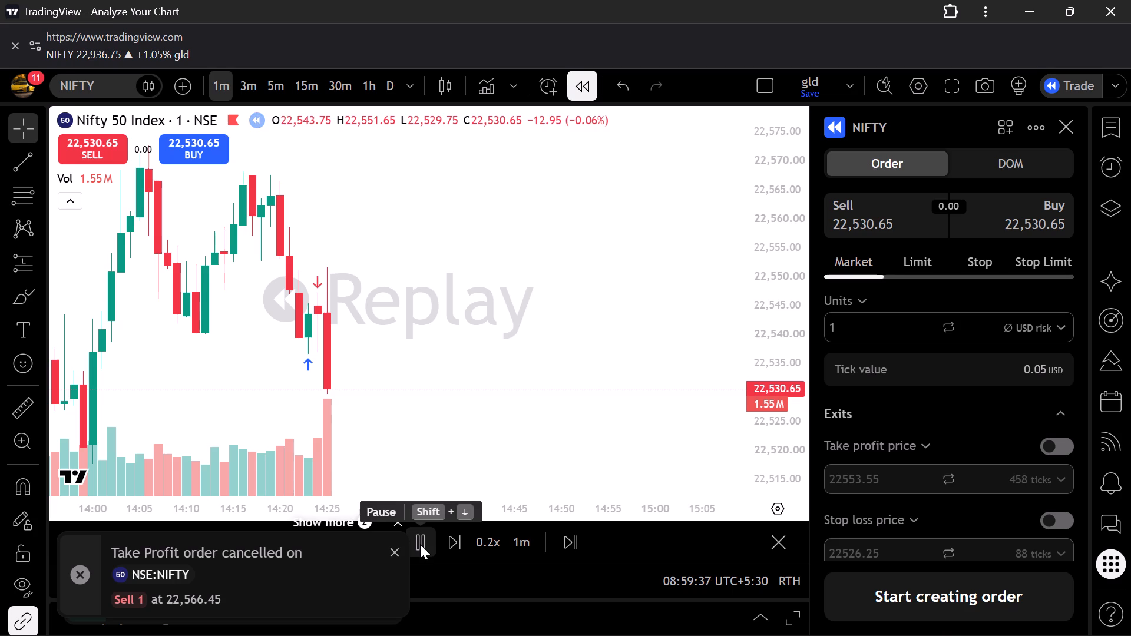
{"action": "scroll", "coordinate": [420, 544], "scroll_direction": "down", "scroll_amount": 2}
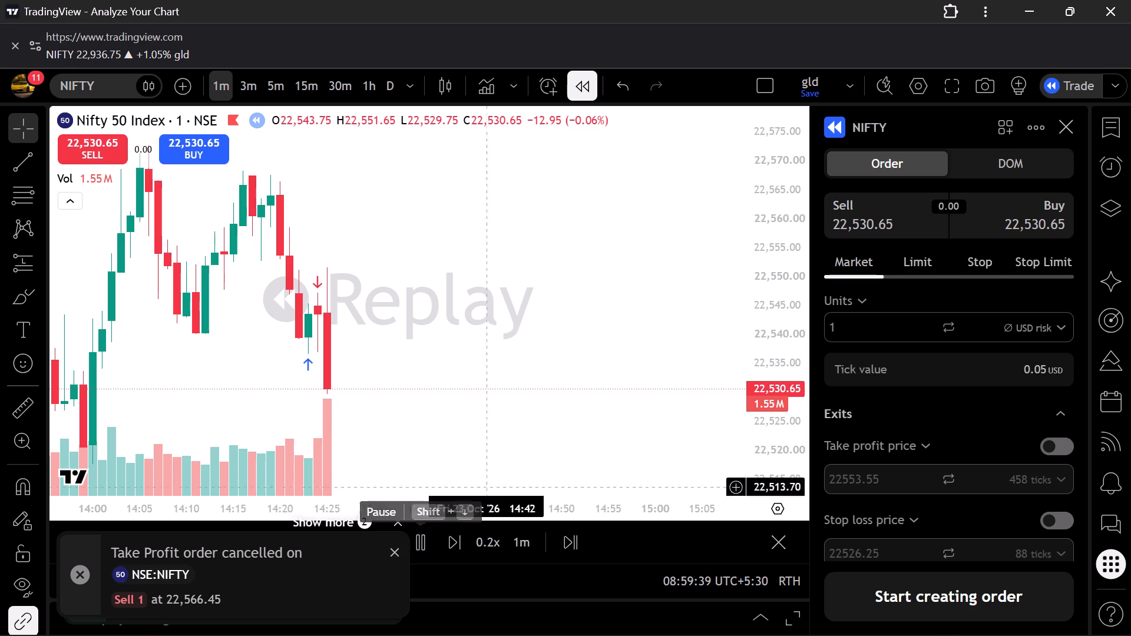
{"action": "scroll", "coordinate": [502, 395], "scroll_direction": "down", "scroll_amount": 2}
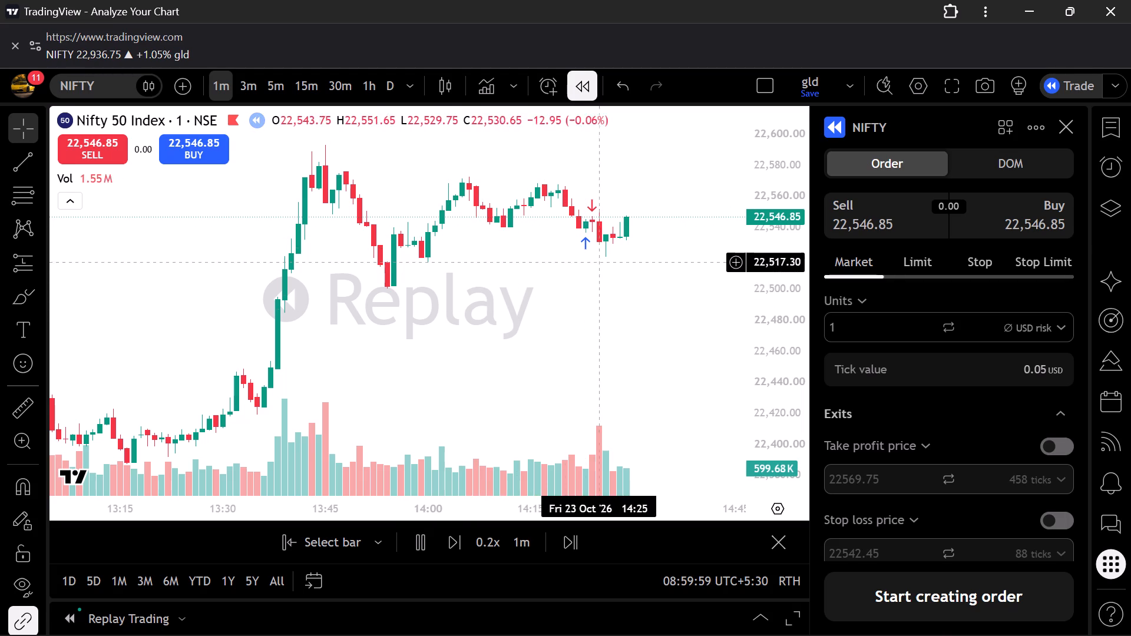
{"action": "scroll", "coordinate": [601, 234], "scroll_direction": "up", "scroll_amount": 6}
{"action": "scroll", "coordinate": [601, 234], "scroll_direction": "right", "scroll_amount": 1}
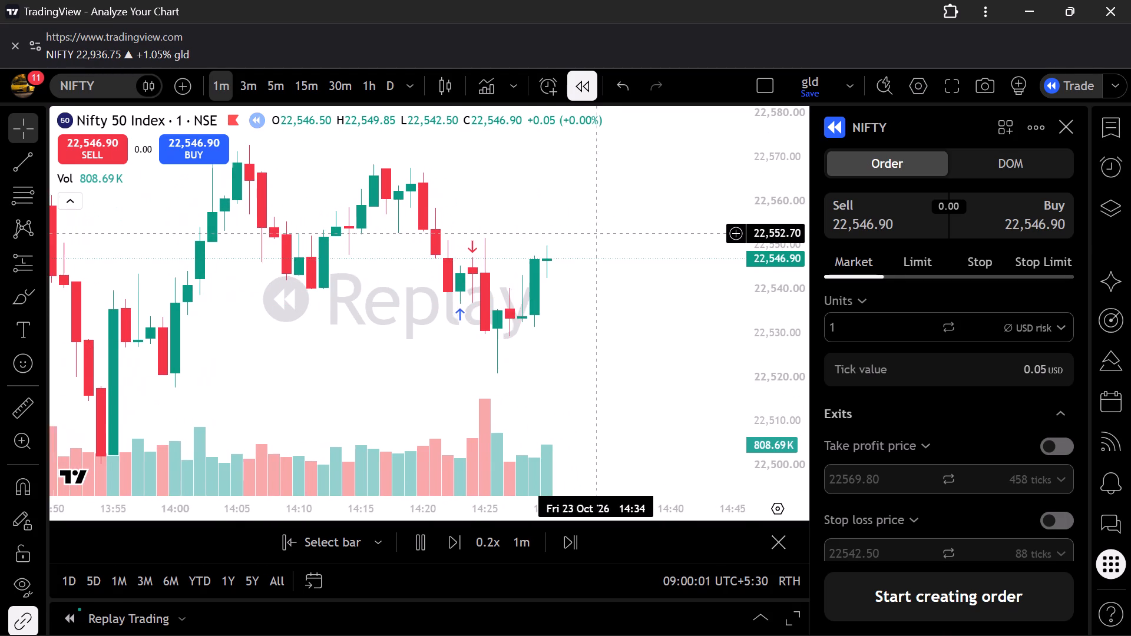
{"action": "scroll", "coordinate": [601, 234], "scroll_direction": "right", "scroll_amount": 1}
{"action": "scroll", "coordinate": [601, 234], "scroll_direction": "down", "scroll_amount": 1}
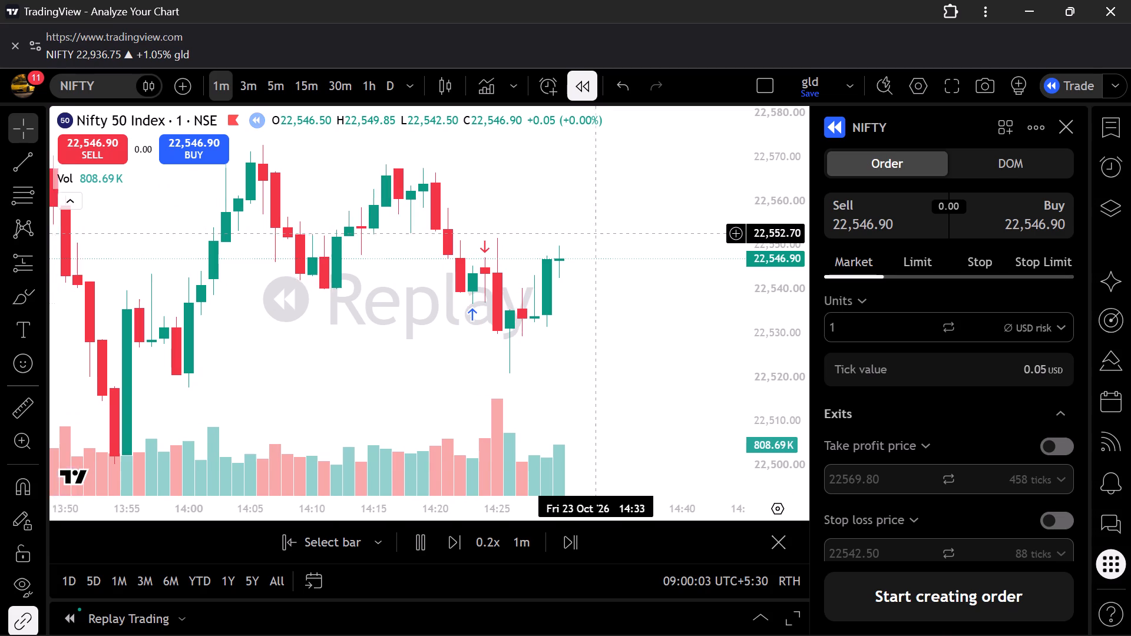
{"action": "scroll", "coordinate": [601, 234], "scroll_direction": "down", "scroll_amount": 1}
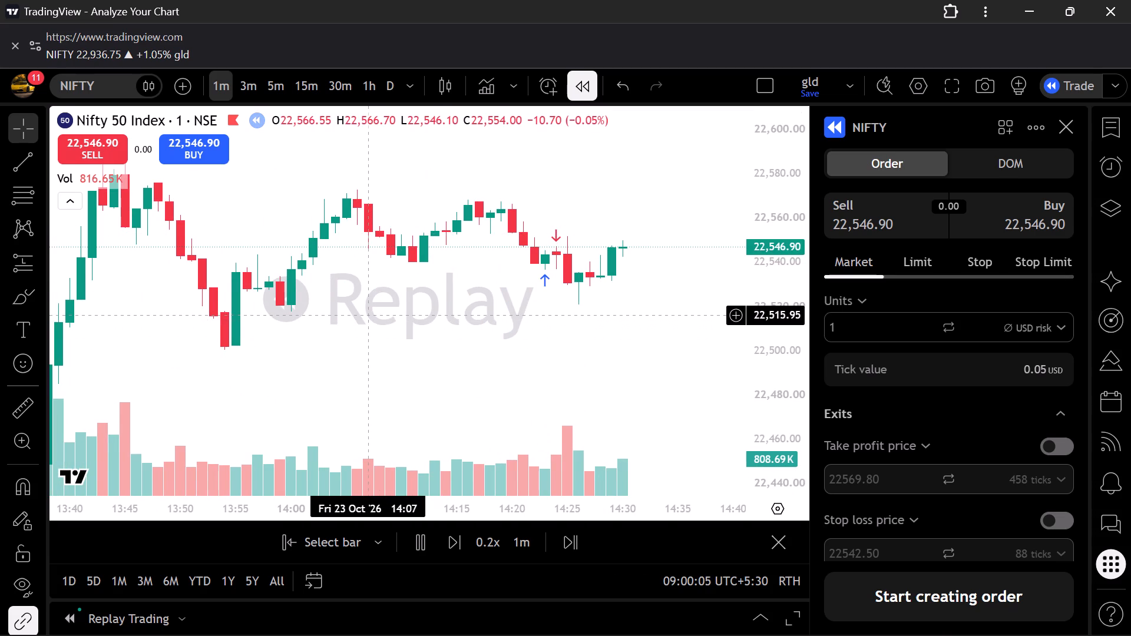
{"action": "scroll", "coordinate": [438, 385], "scroll_direction": "down", "scroll_amount": 1}
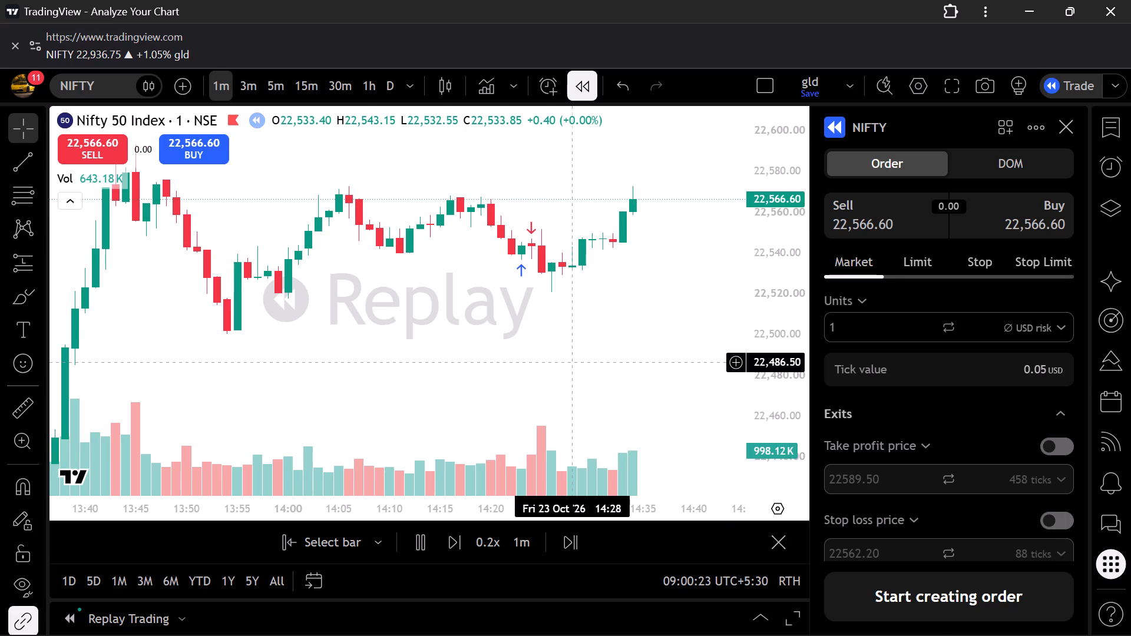
{"action": "scroll", "coordinate": [570, 363], "scroll_direction": "down", "scroll_amount": 1}
{"action": "scroll", "coordinate": [570, 363], "scroll_direction": "left", "scroll_amount": 1}
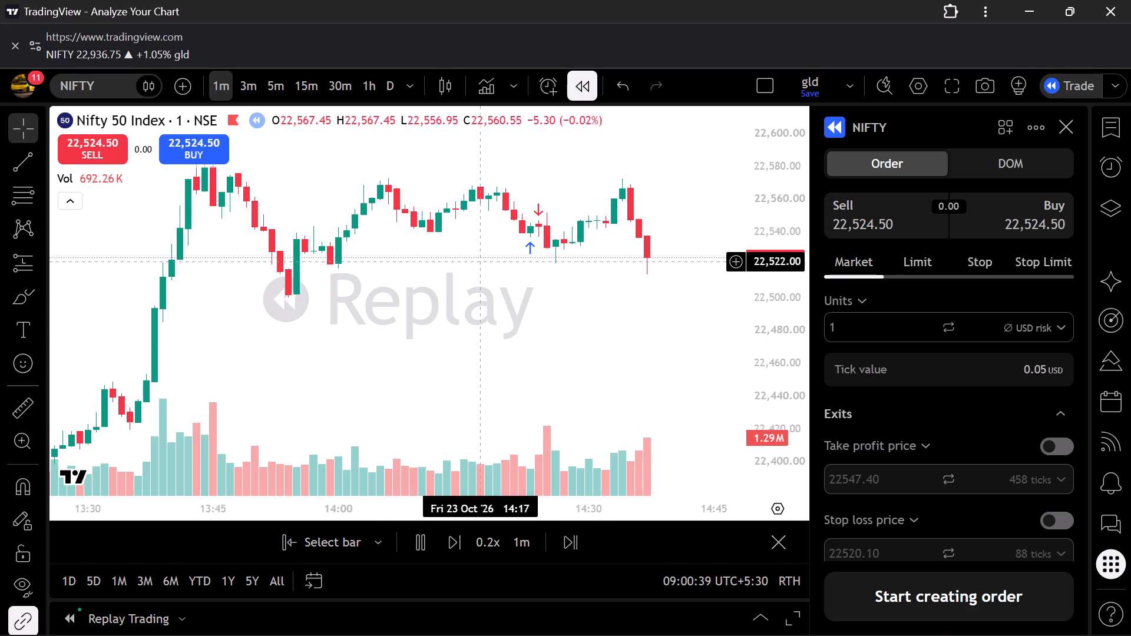
{"action": "left_click", "coordinate": [425, 535]}
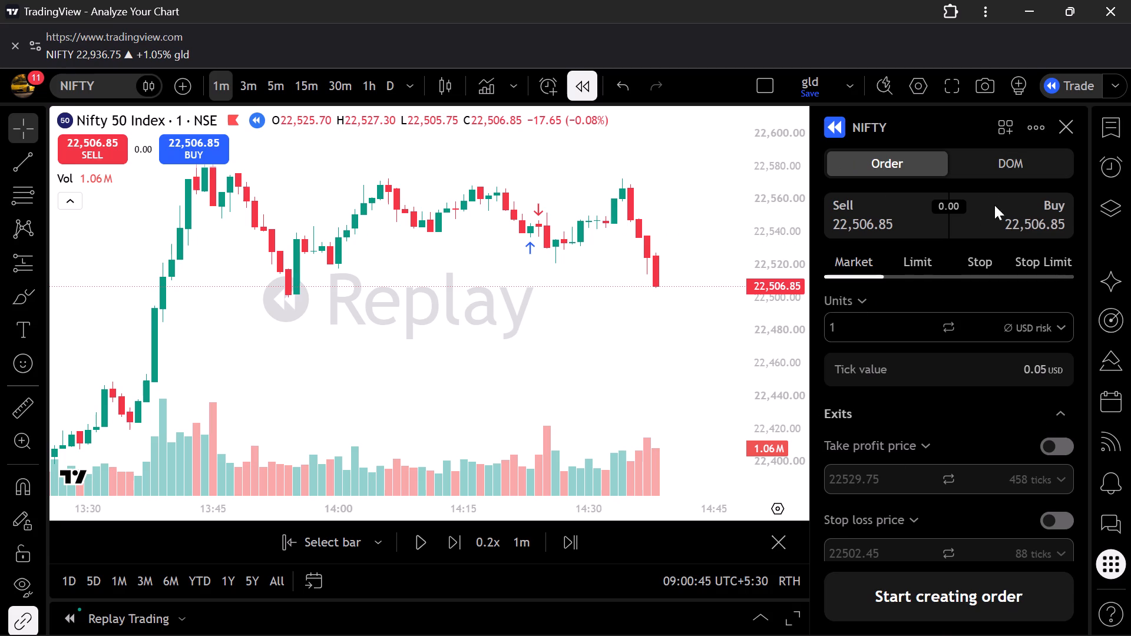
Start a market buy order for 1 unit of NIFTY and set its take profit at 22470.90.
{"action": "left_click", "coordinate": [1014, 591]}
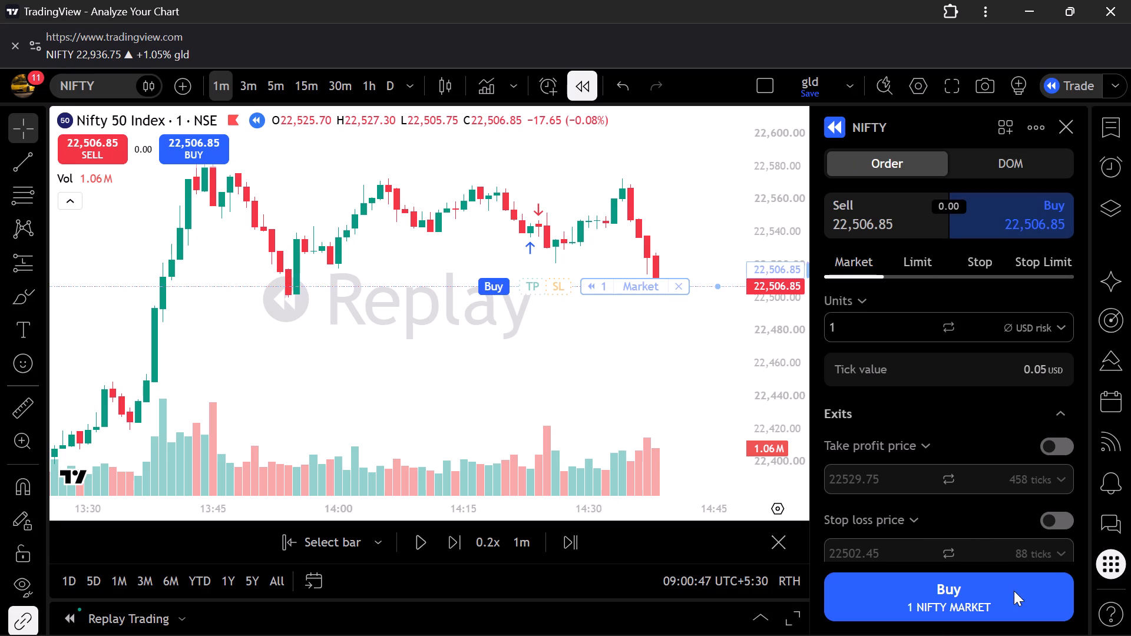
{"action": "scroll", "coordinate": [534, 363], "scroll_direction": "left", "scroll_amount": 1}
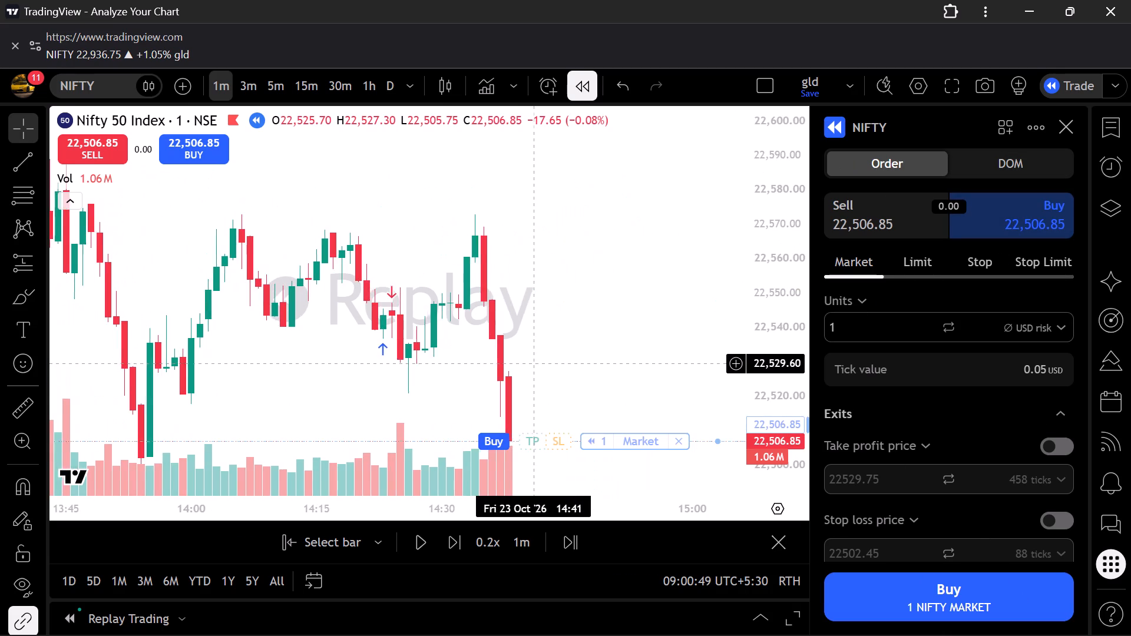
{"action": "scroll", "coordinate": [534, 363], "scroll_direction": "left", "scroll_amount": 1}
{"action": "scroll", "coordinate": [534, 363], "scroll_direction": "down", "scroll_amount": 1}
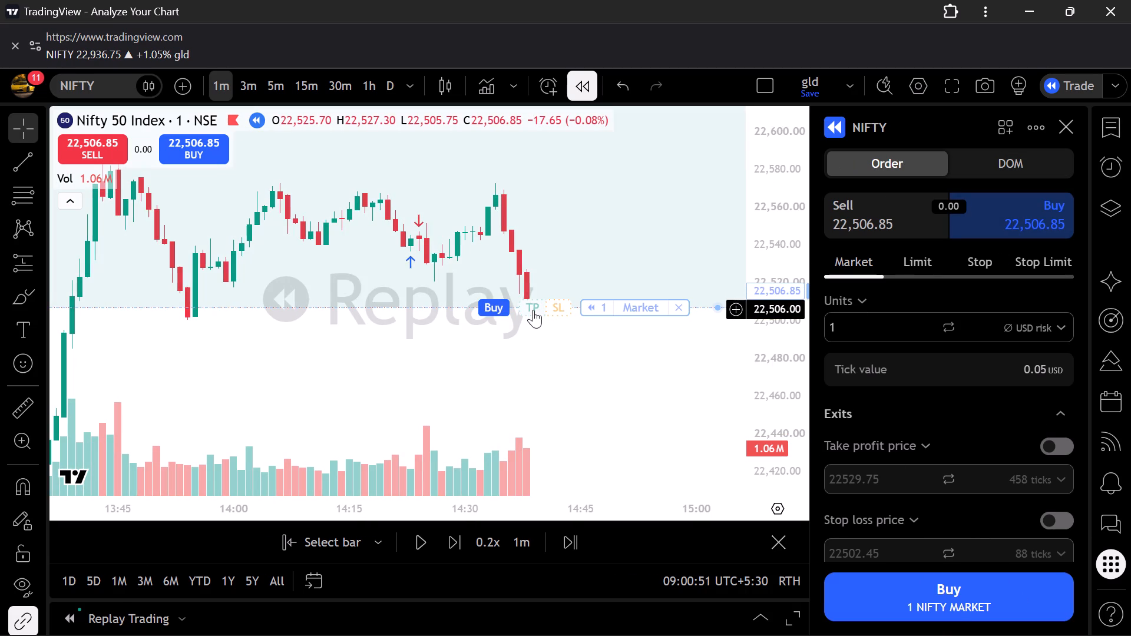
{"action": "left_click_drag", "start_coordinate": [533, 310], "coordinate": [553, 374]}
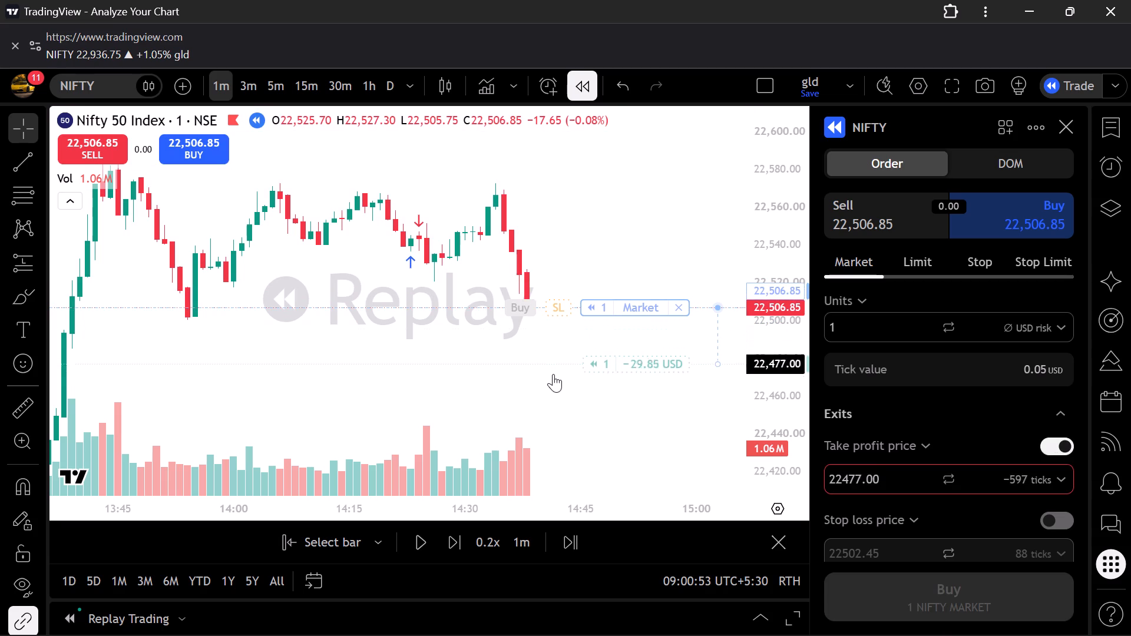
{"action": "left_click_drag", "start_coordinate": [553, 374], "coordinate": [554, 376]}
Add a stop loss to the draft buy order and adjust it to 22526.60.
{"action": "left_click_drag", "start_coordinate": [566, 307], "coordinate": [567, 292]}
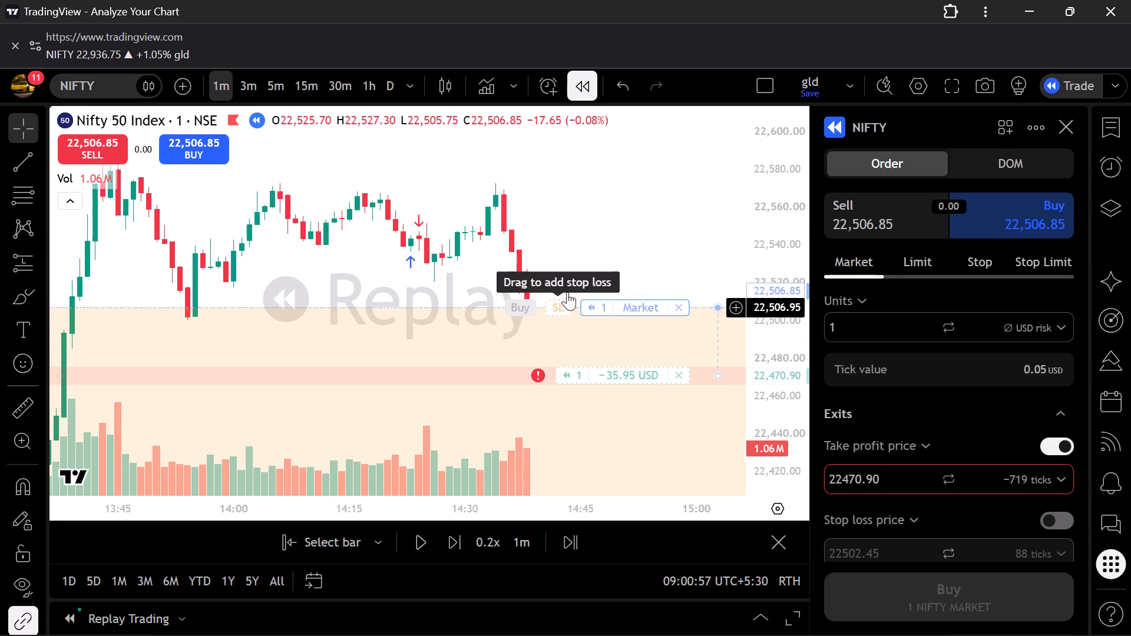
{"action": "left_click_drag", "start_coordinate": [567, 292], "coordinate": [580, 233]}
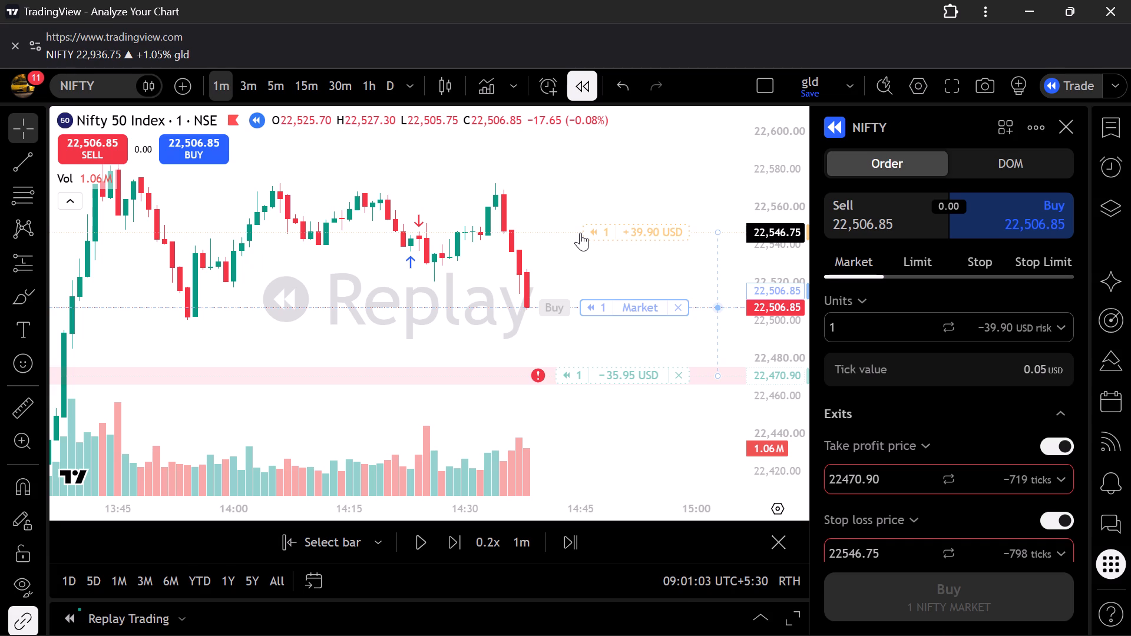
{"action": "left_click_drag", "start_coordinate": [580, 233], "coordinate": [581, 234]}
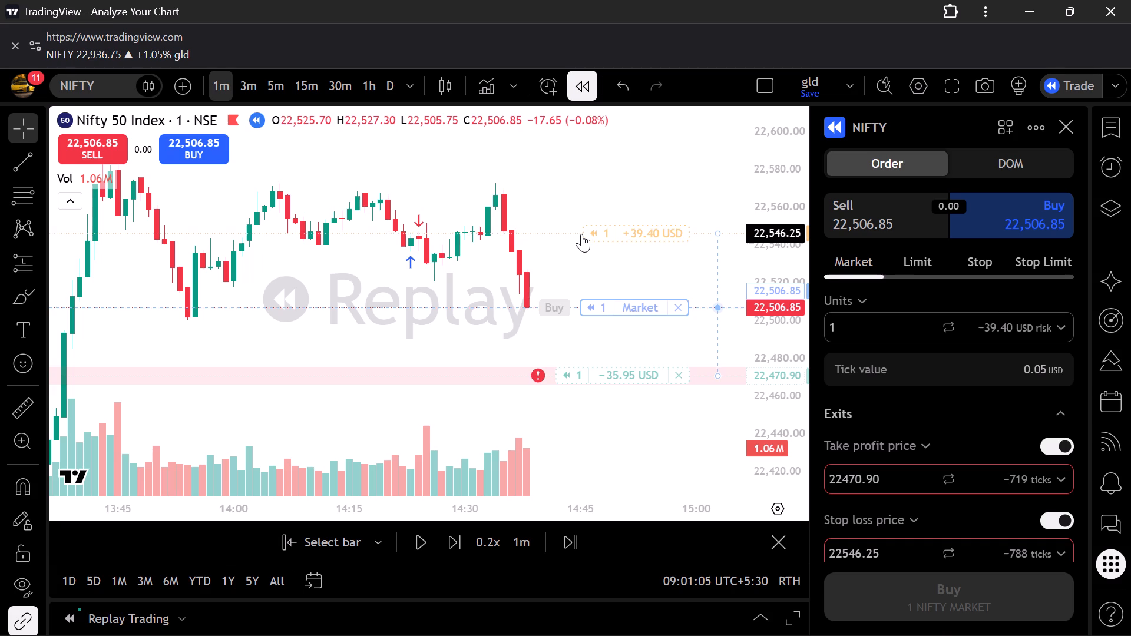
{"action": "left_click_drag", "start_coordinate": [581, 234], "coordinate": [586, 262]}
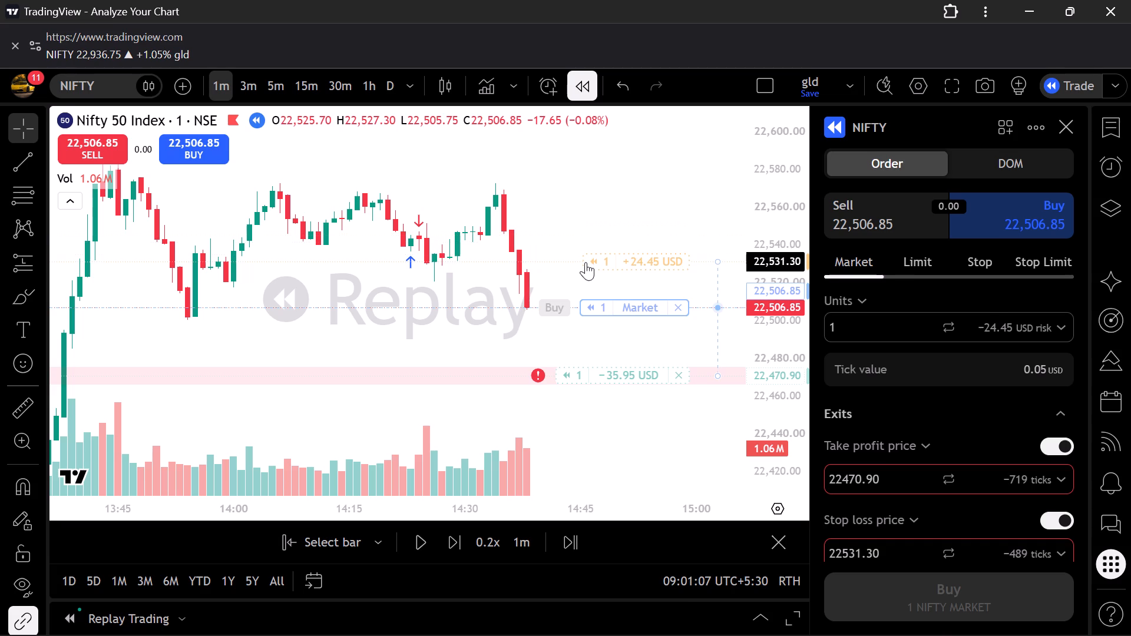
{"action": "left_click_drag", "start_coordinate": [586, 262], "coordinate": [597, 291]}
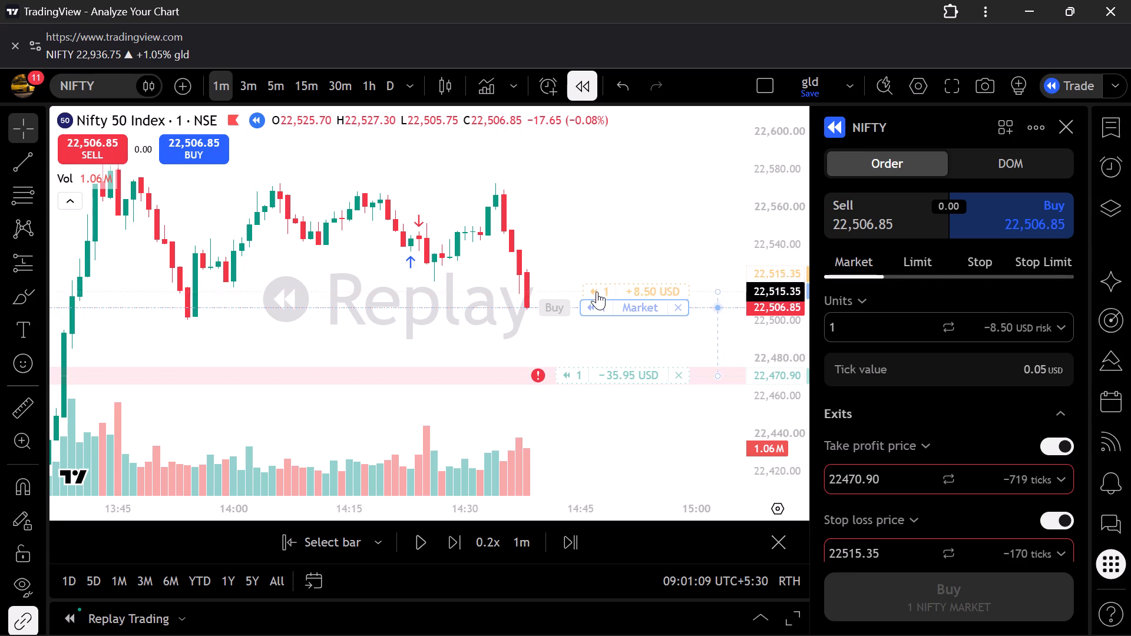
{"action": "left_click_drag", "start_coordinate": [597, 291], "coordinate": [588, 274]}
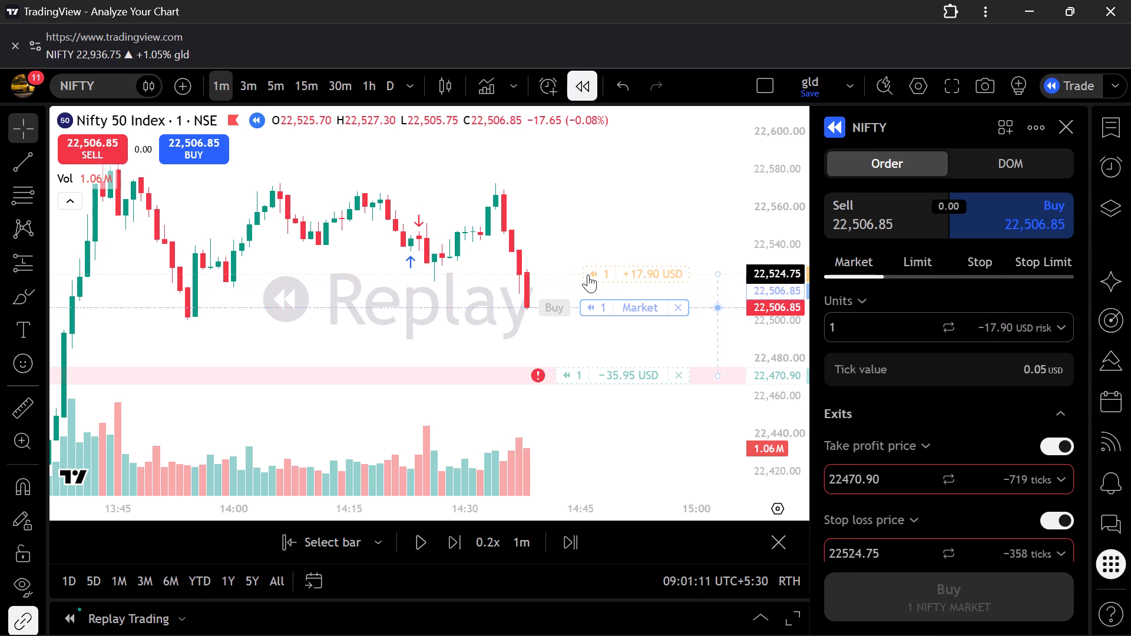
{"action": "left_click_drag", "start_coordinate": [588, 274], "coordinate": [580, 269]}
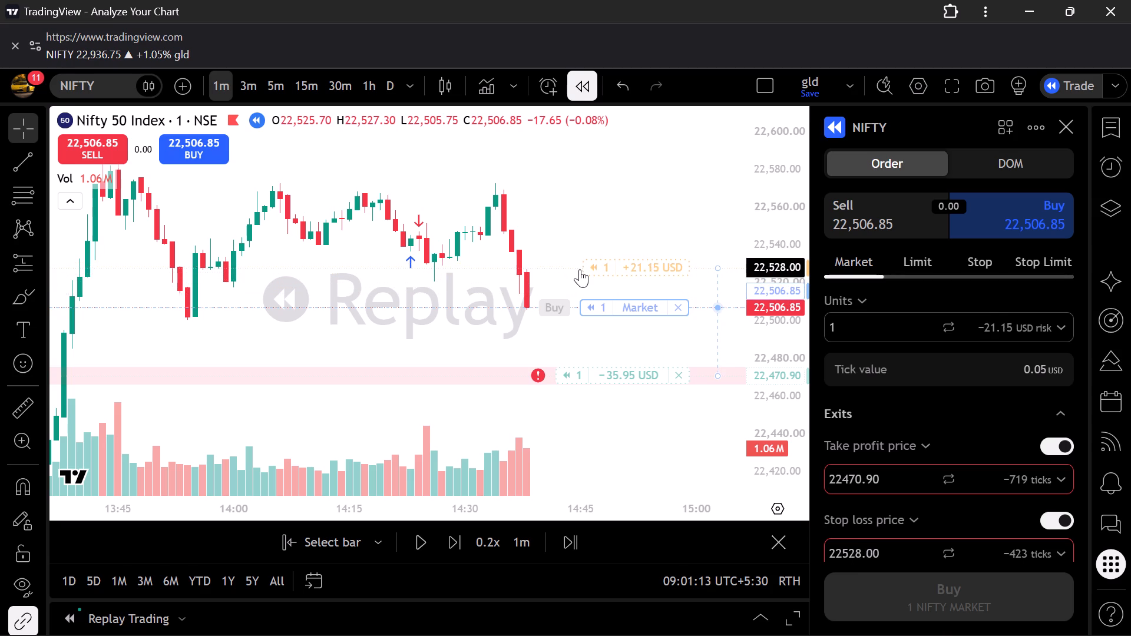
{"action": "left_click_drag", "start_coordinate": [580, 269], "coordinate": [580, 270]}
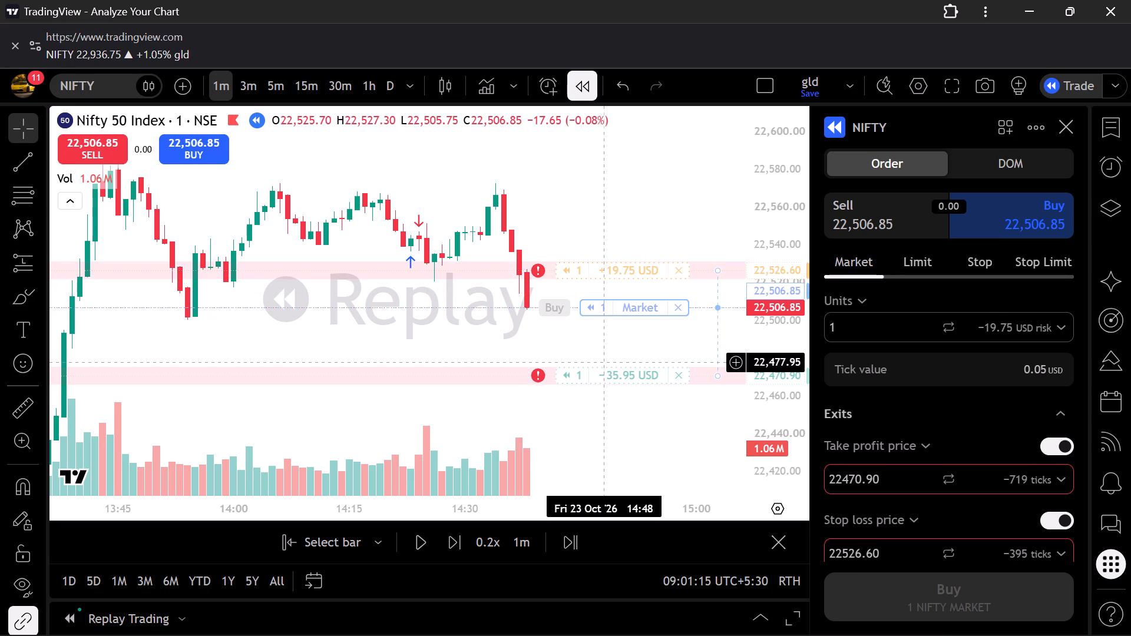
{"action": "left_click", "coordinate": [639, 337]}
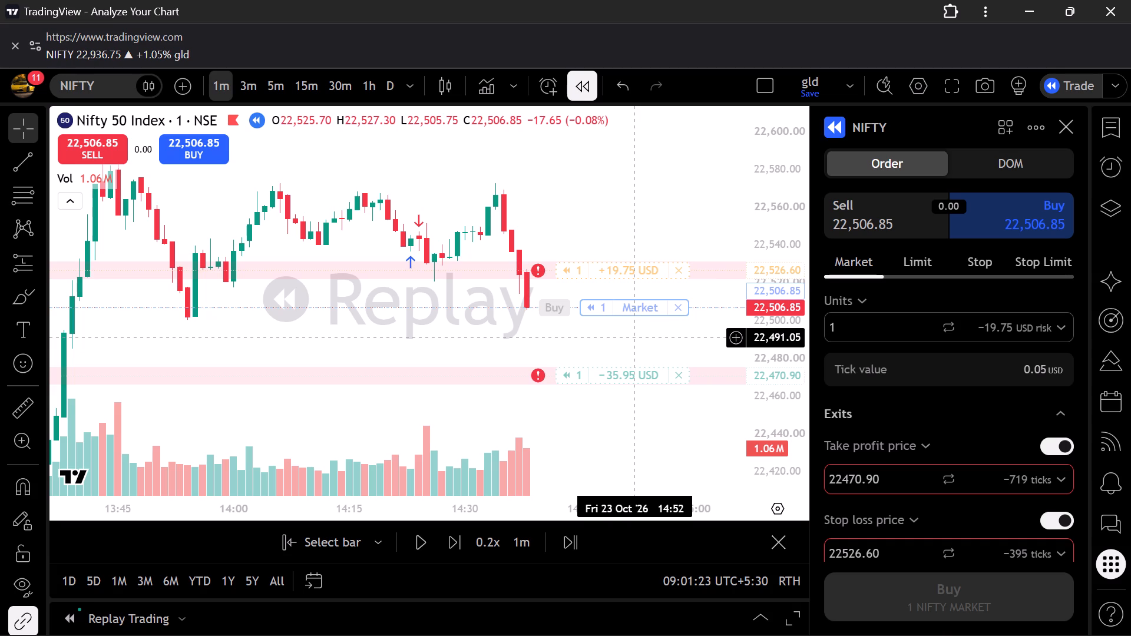
Resume the 1-minute replay at 0.2x and let it run to the 14:45 candle on 23 Oct.
{"action": "scroll", "coordinate": [593, 340], "scroll_direction": "left", "scroll_amount": 1}
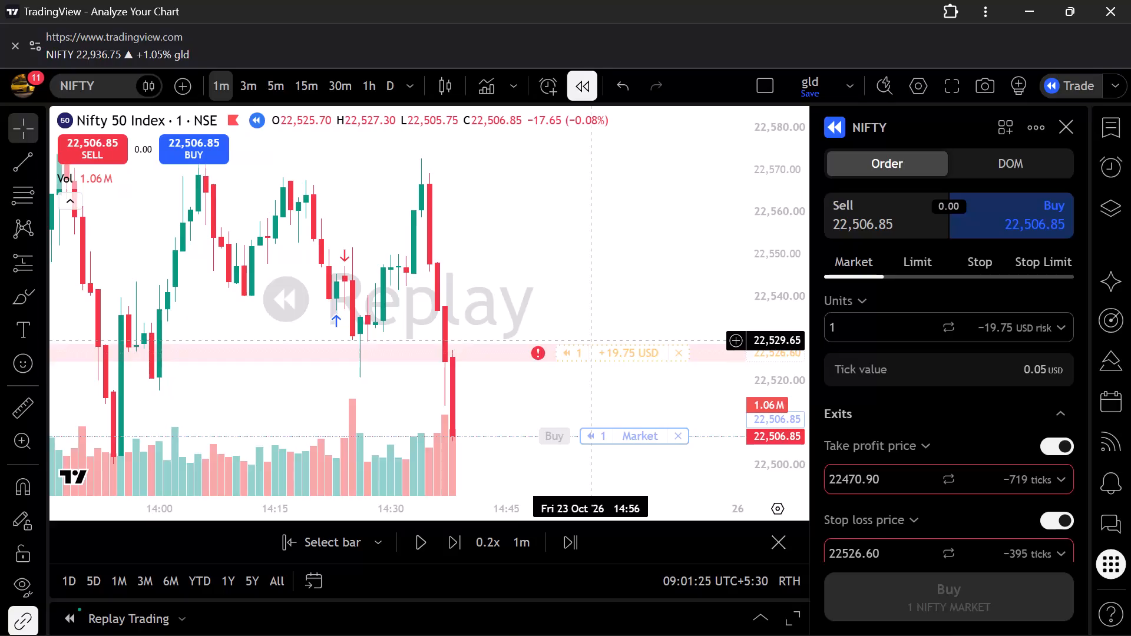
{"action": "scroll", "coordinate": [593, 340], "scroll_direction": "down", "scroll_amount": 2}
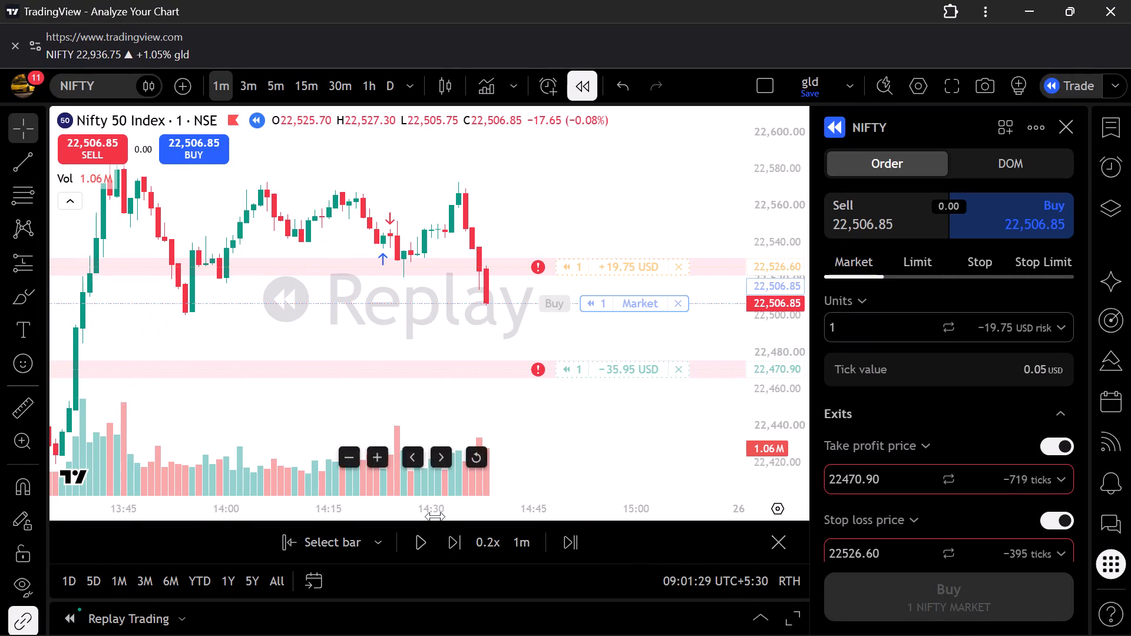
{"action": "left_click", "coordinate": [422, 548]}
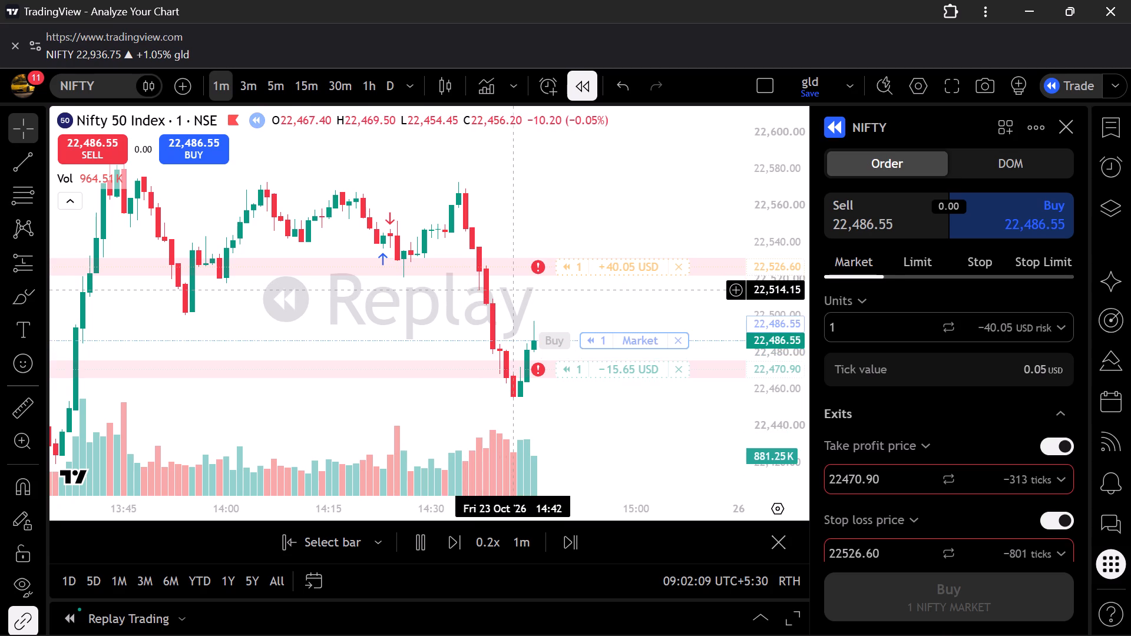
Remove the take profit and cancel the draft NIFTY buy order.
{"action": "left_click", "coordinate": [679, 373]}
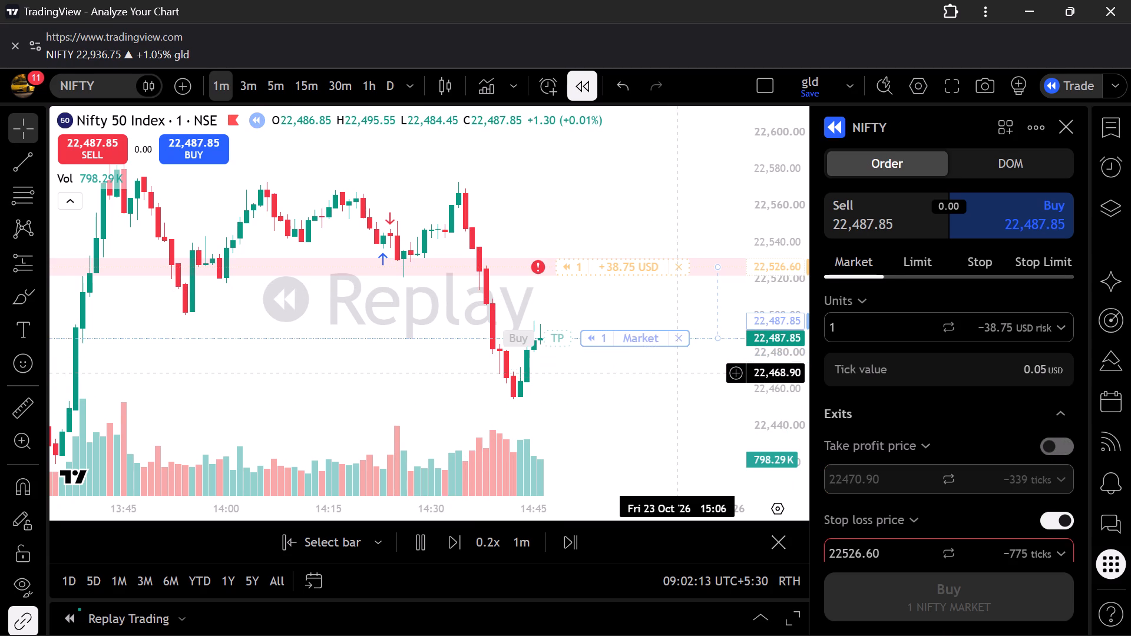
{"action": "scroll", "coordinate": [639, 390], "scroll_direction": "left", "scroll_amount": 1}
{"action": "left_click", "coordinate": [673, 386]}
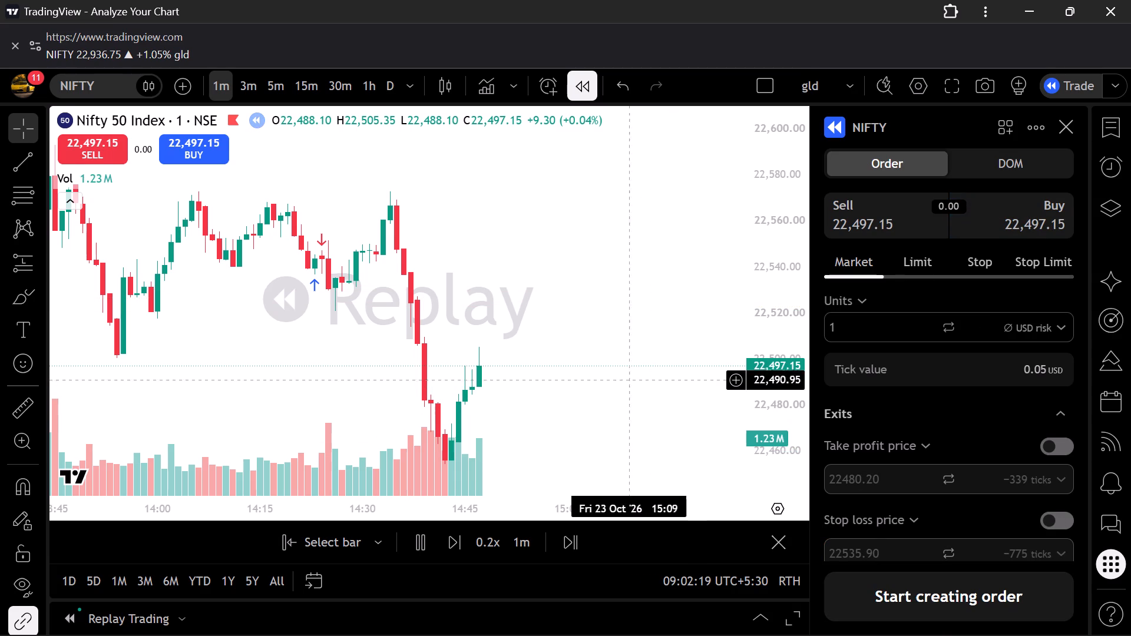
Let the replay run on and pause it at the 14:53 candle on 23 Oct.
{"action": "scroll", "coordinate": [545, 346], "scroll_direction": "down", "scroll_amount": 1}
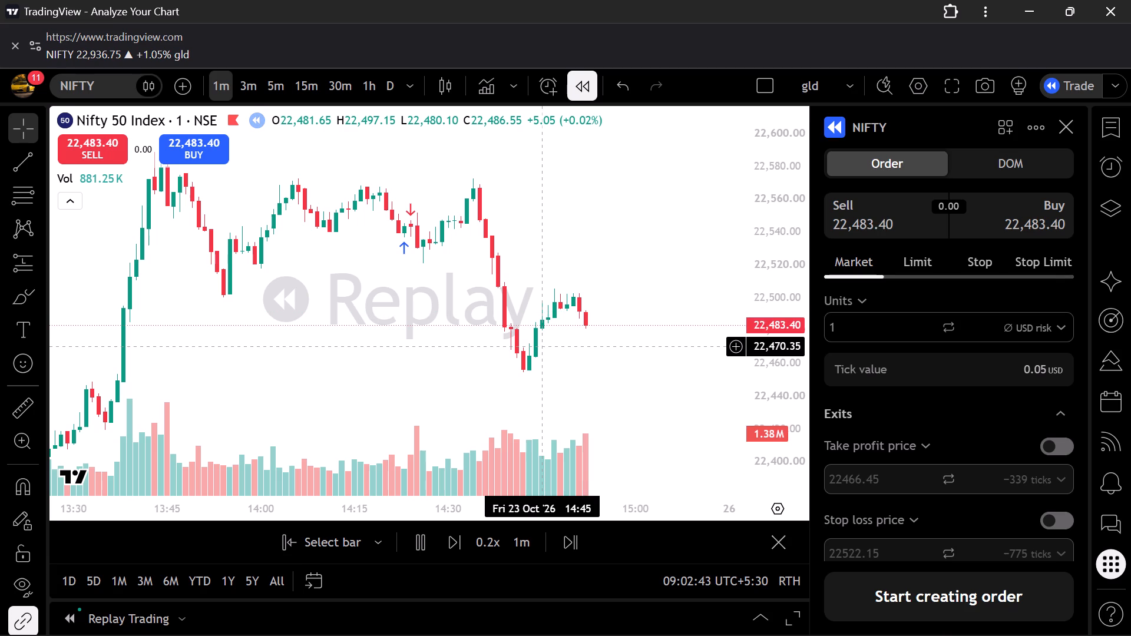
{"action": "left_click", "coordinate": [419, 539]}
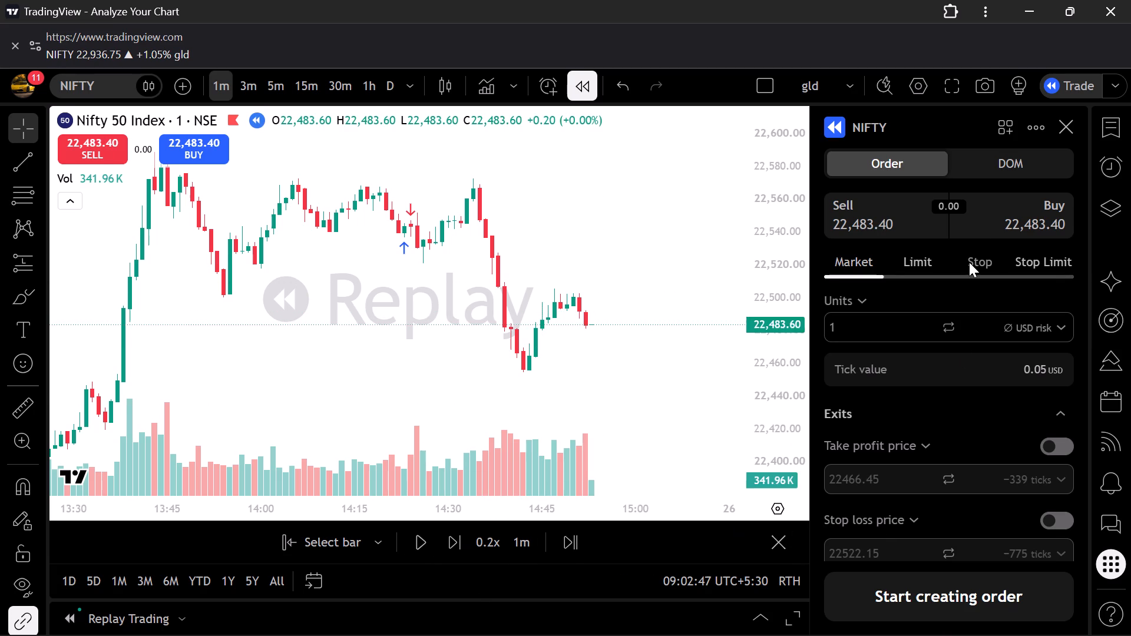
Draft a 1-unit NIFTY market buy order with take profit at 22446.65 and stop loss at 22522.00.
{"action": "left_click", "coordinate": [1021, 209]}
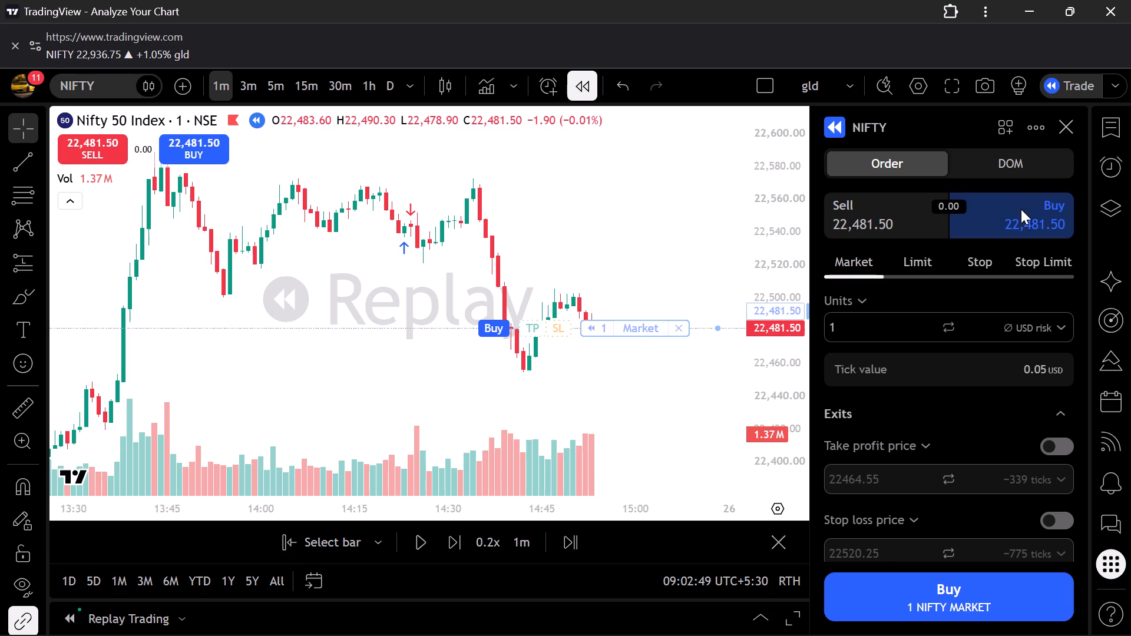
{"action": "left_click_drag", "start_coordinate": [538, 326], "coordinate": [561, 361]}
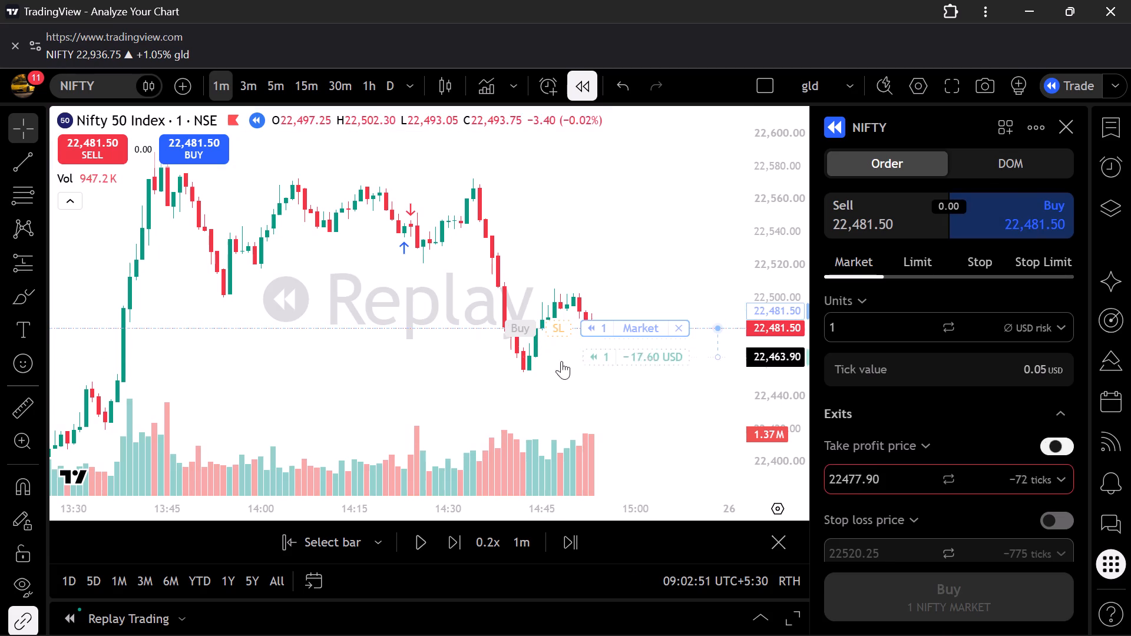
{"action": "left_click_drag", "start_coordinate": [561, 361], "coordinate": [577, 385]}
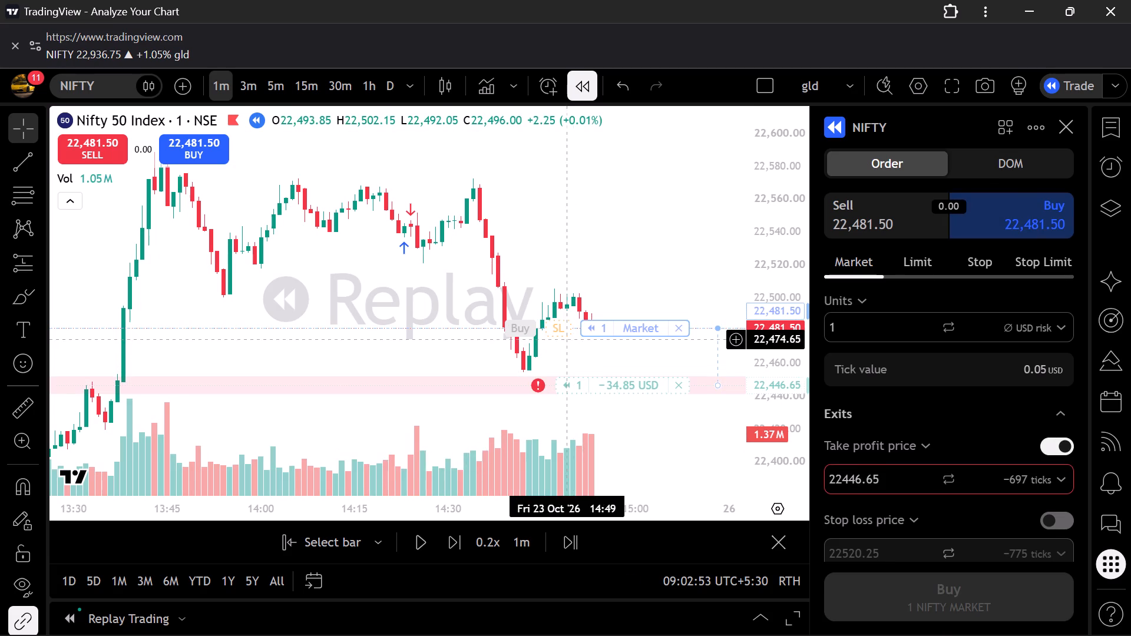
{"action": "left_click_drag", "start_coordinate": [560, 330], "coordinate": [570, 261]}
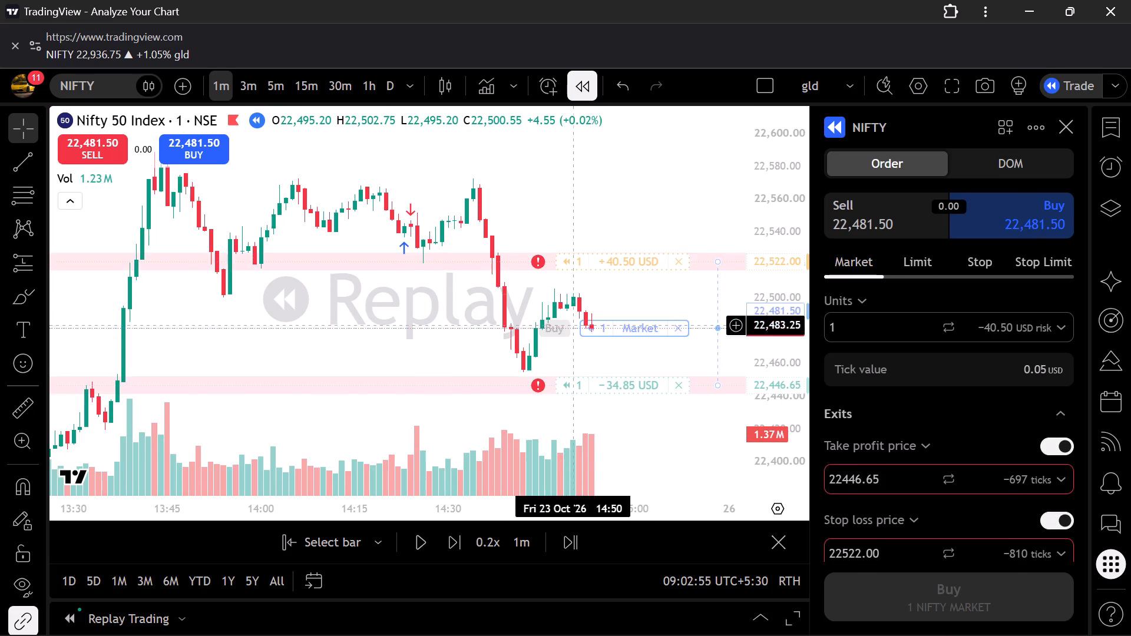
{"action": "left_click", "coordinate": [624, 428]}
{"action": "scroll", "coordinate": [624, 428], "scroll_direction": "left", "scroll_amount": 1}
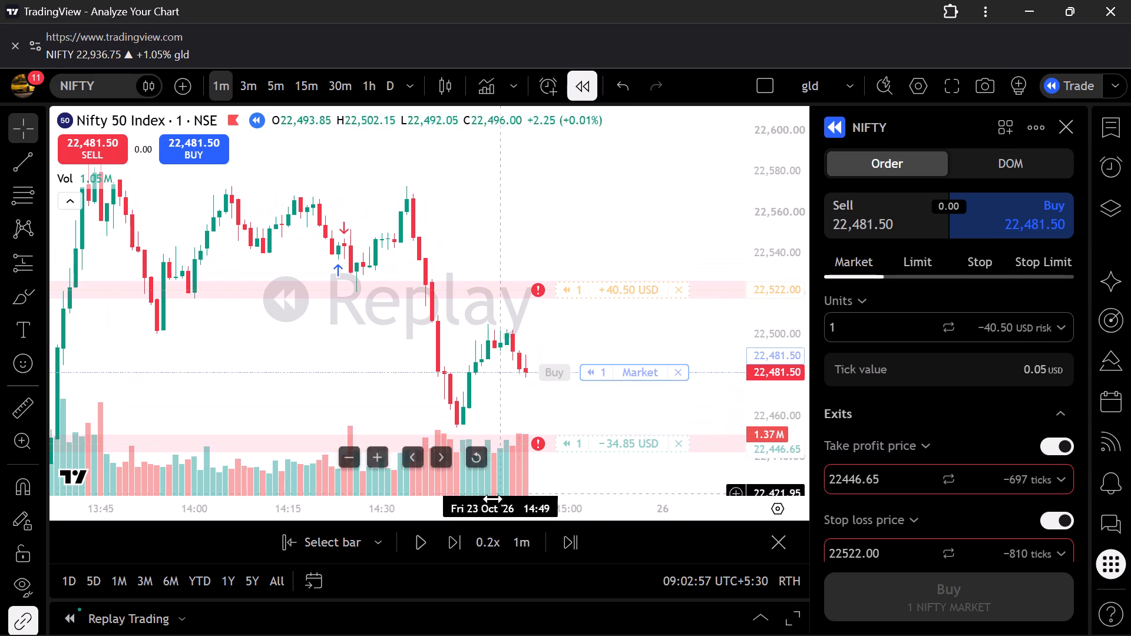
Resume the 1-minute replay at 0.2x and let it run to the 14:56 candle on 23 Oct.
{"action": "left_click", "coordinate": [431, 528]}
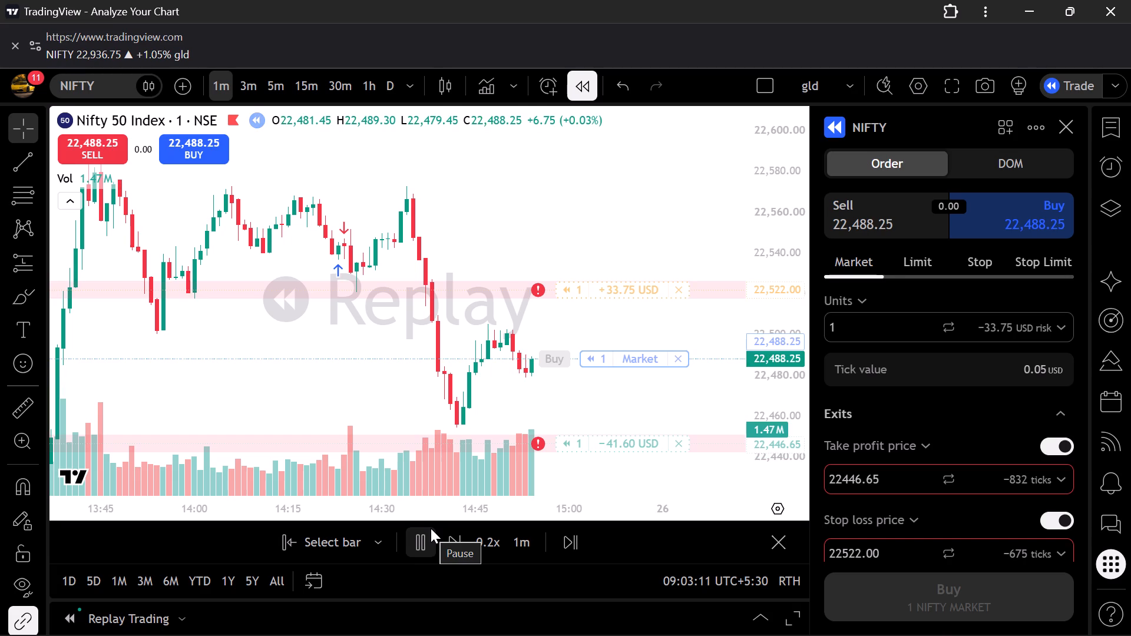
{"action": "scroll", "coordinate": [431, 528], "scroll_direction": "down", "scroll_amount": 1}
{"action": "scroll", "coordinate": [622, 404], "scroll_direction": "left", "scroll_amount": 2}
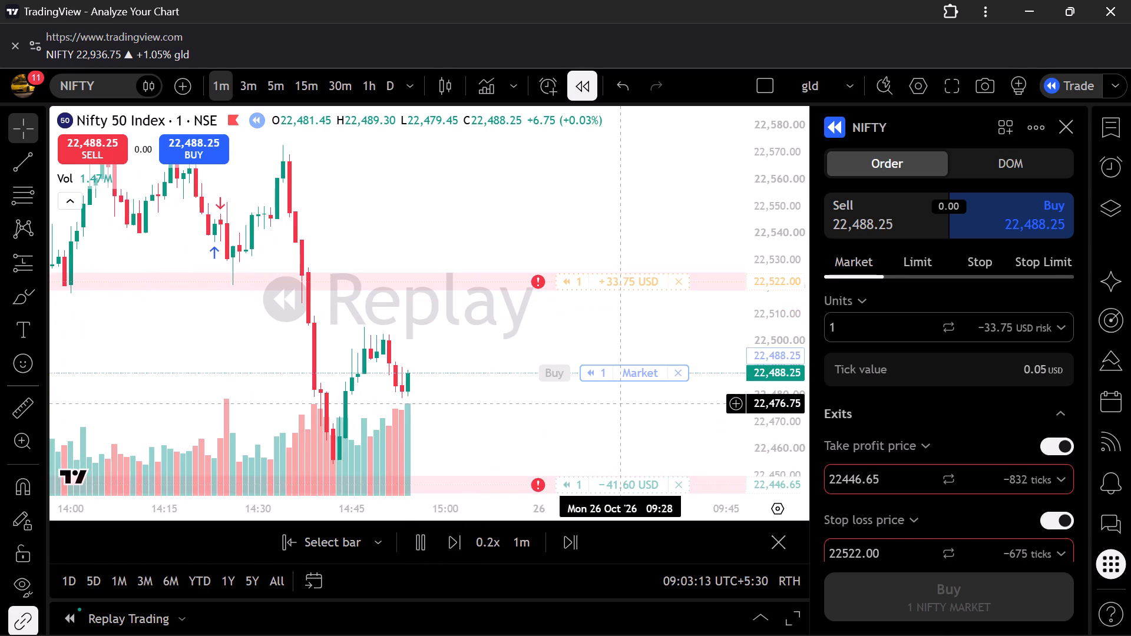
{"action": "scroll", "coordinate": [622, 404], "scroll_direction": "down", "scroll_amount": 2}
{"action": "left_click", "coordinate": [622, 404]}
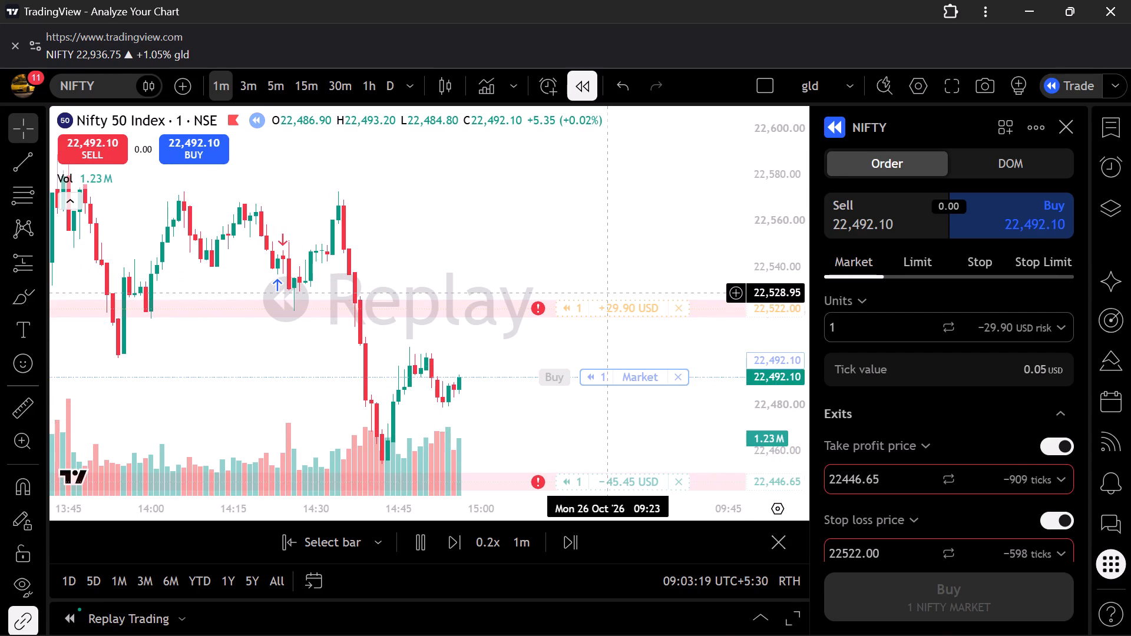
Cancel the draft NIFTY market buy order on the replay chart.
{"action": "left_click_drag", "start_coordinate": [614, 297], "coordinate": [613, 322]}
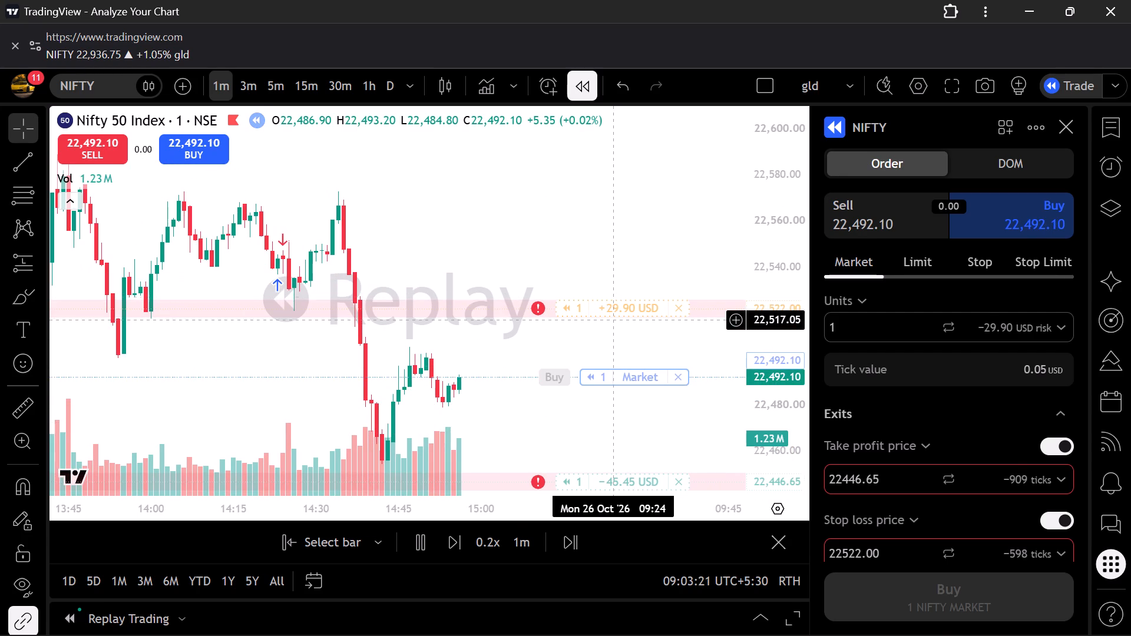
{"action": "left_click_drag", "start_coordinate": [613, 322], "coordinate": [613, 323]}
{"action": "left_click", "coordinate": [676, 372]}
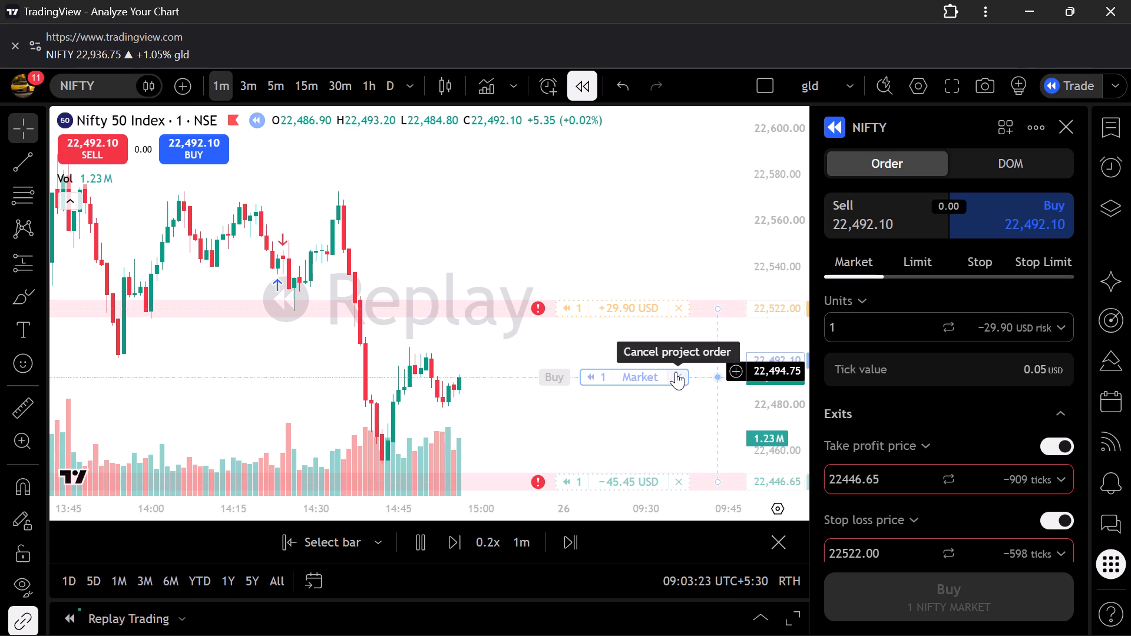
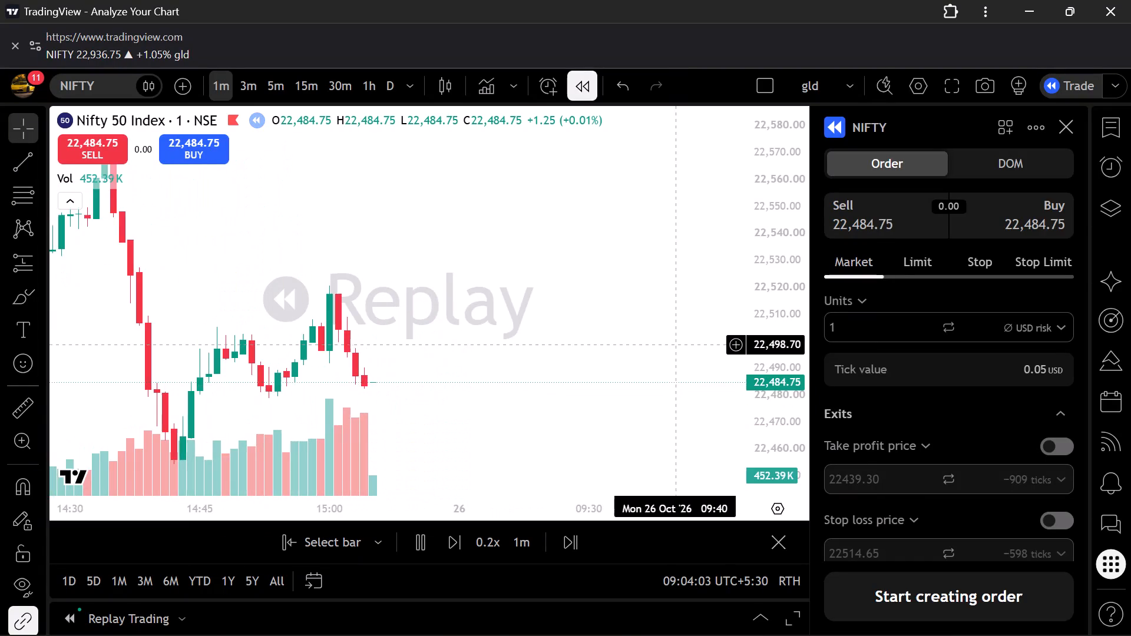
Let the 1-minute NIFTY replay run on and pause it at the 15:05 candle on 23 Oct.
{"action": "scroll", "coordinate": [677, 345], "scroll_direction": "right", "scroll_amount": 1}
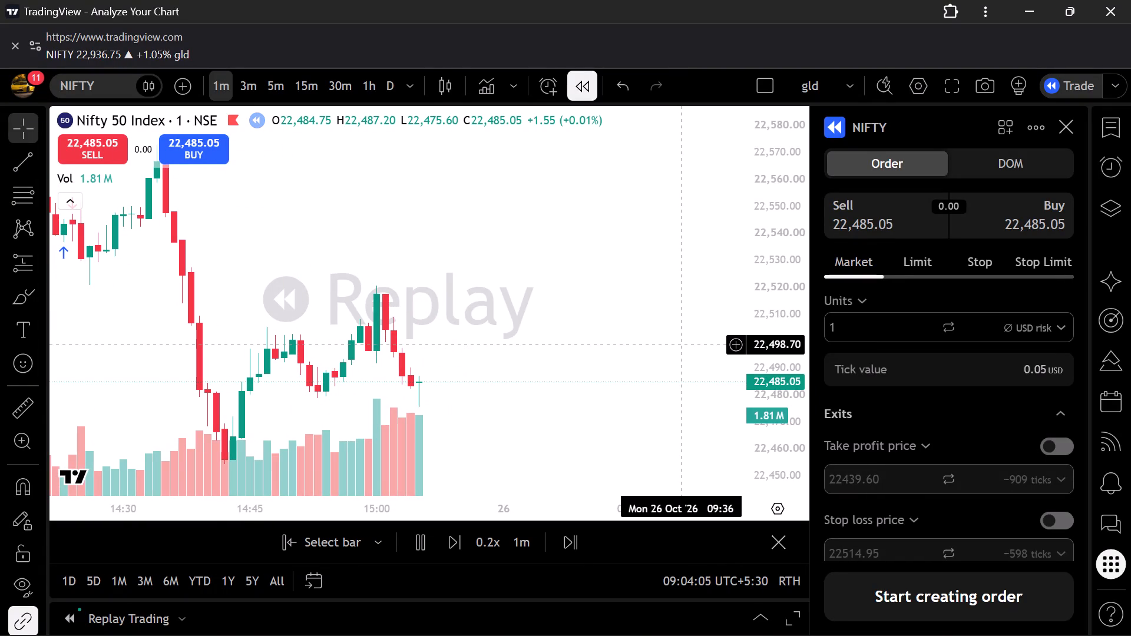
{"action": "left_click", "coordinate": [424, 544]}
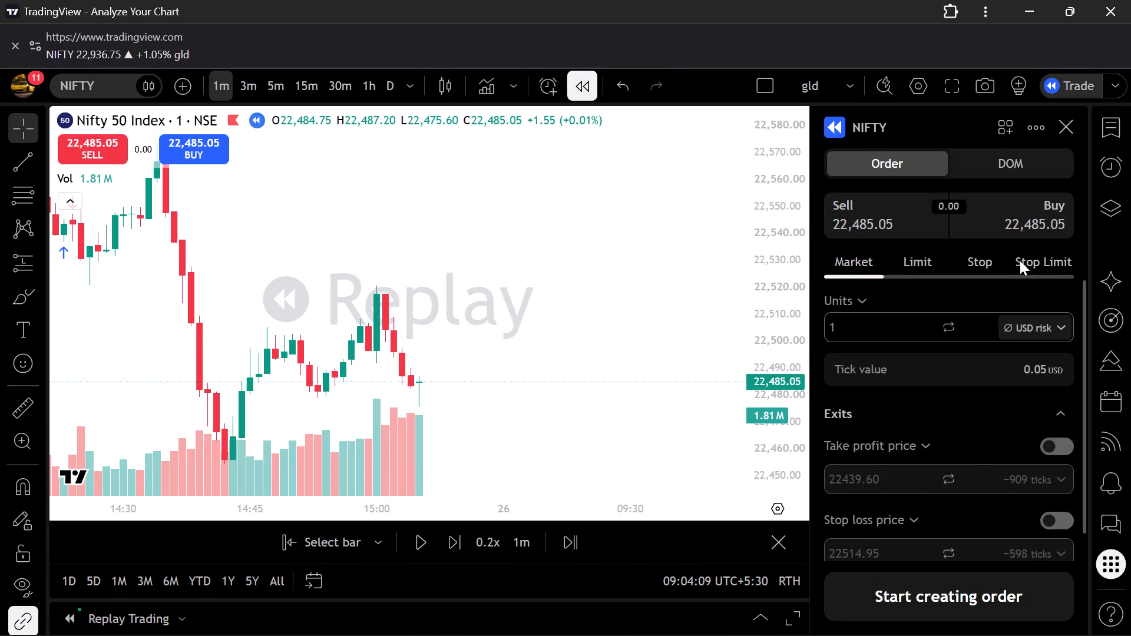
Place a 1-unit NIFTY market buy order with take profit at 22521.00 and stop loss at 22475.10.
{"action": "left_click", "coordinate": [1020, 218]}
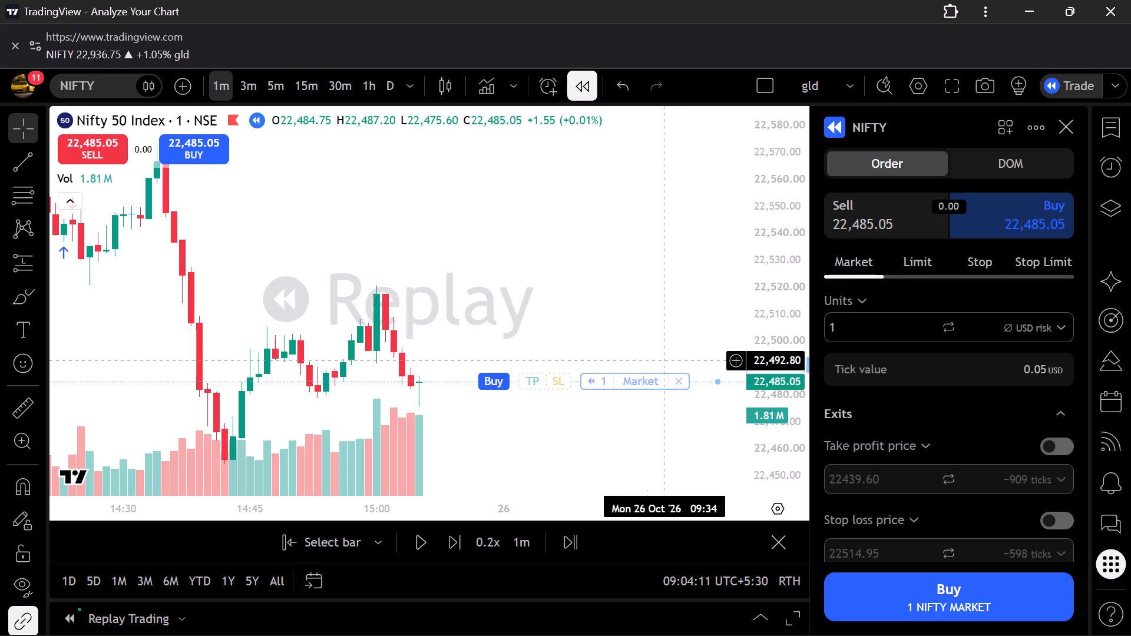
{"action": "left_click_drag", "start_coordinate": [531, 376], "coordinate": [534, 290]}
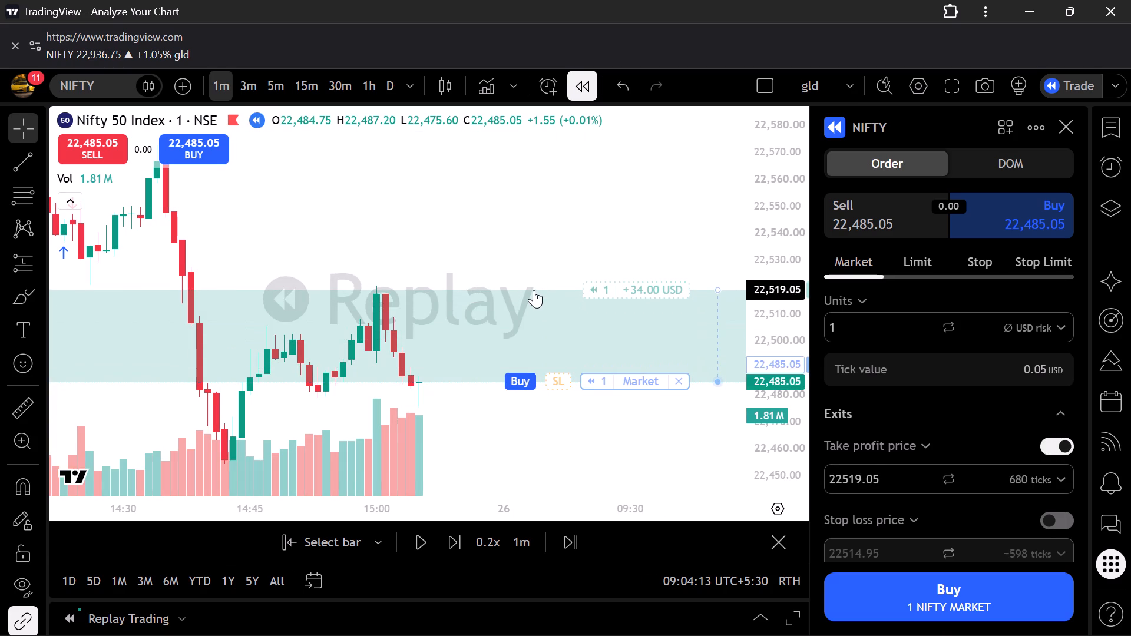
{"action": "left_click_drag", "start_coordinate": [534, 290], "coordinate": [536, 285]}
{"action": "left_click_drag", "start_coordinate": [558, 379], "coordinate": [565, 413]}
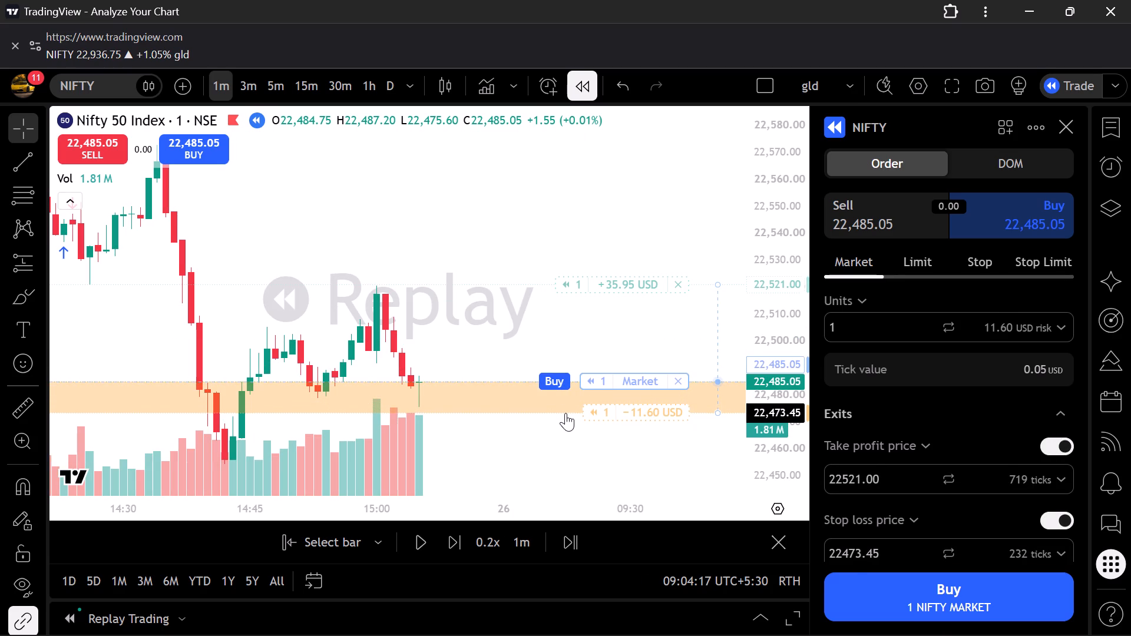
{"action": "left_click_drag", "start_coordinate": [565, 413], "coordinate": [566, 409]}
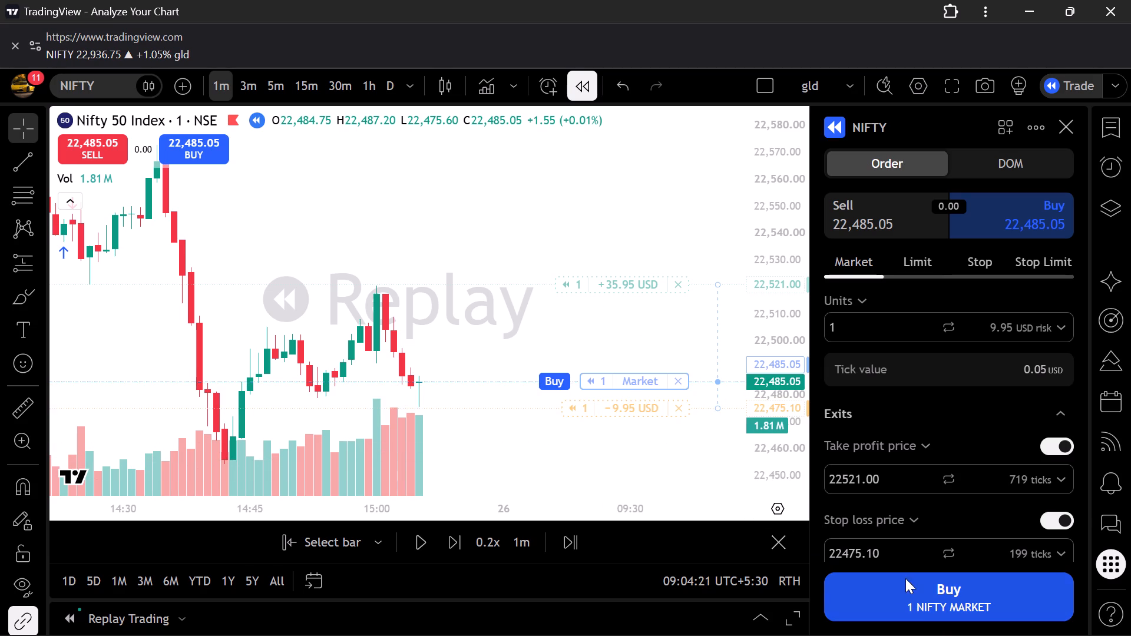
{"action": "left_click", "coordinate": [908, 591]}
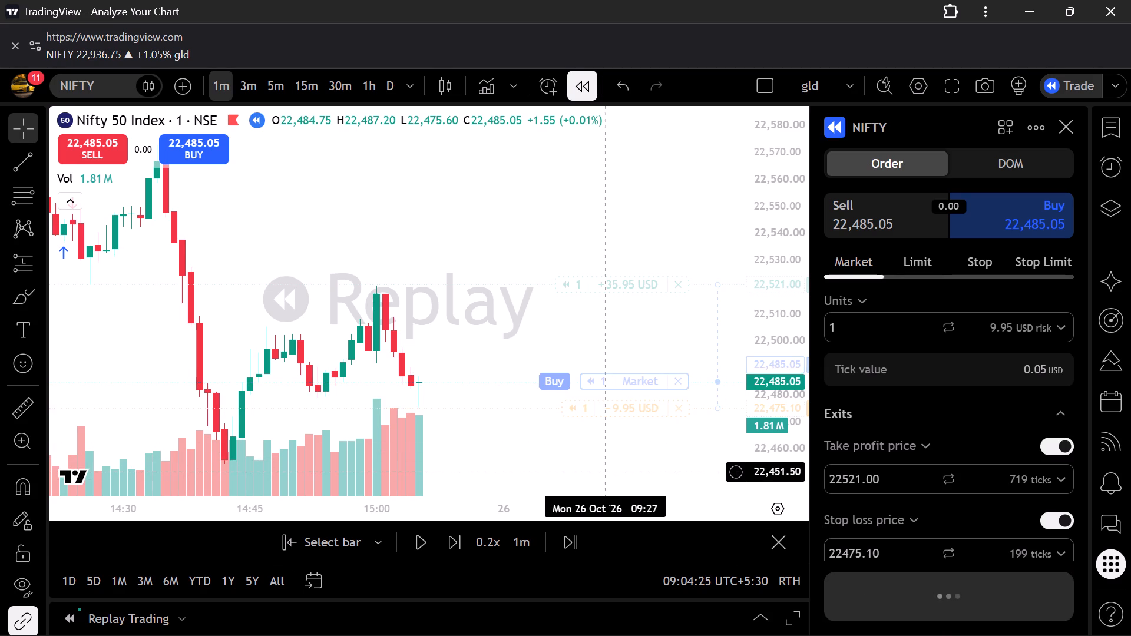
Resume the replay at 0.2x and follow the open NIFTY buy position to the 15:13 candle on 23 Oct.
{"action": "left_click", "coordinate": [426, 545]}
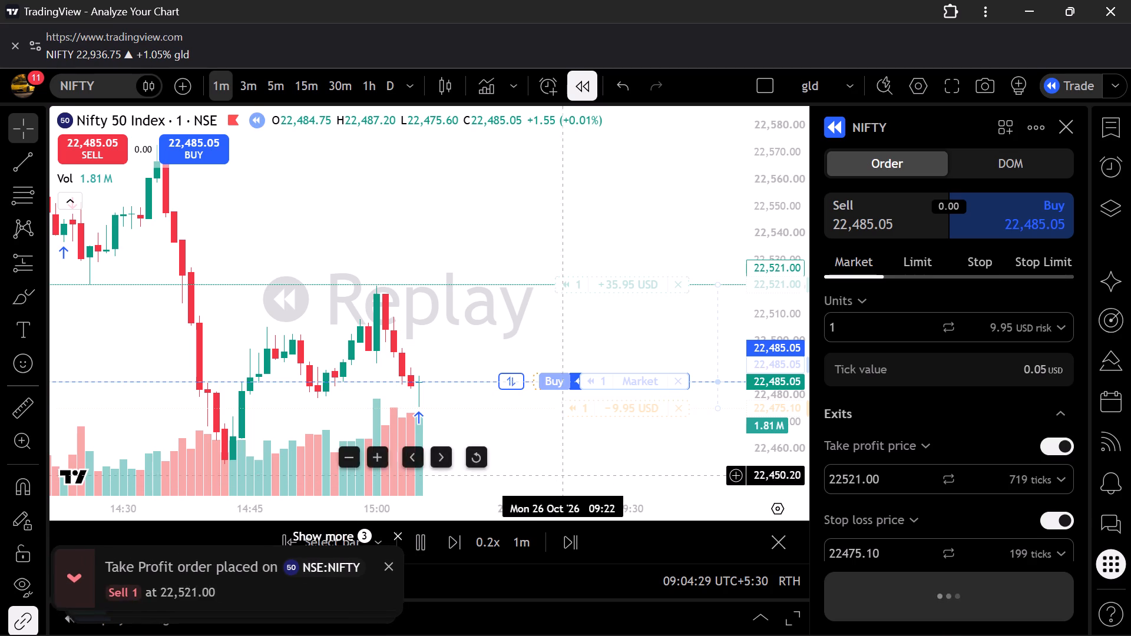
{"action": "scroll", "coordinate": [580, 442], "scroll_direction": "down", "scroll_amount": 1}
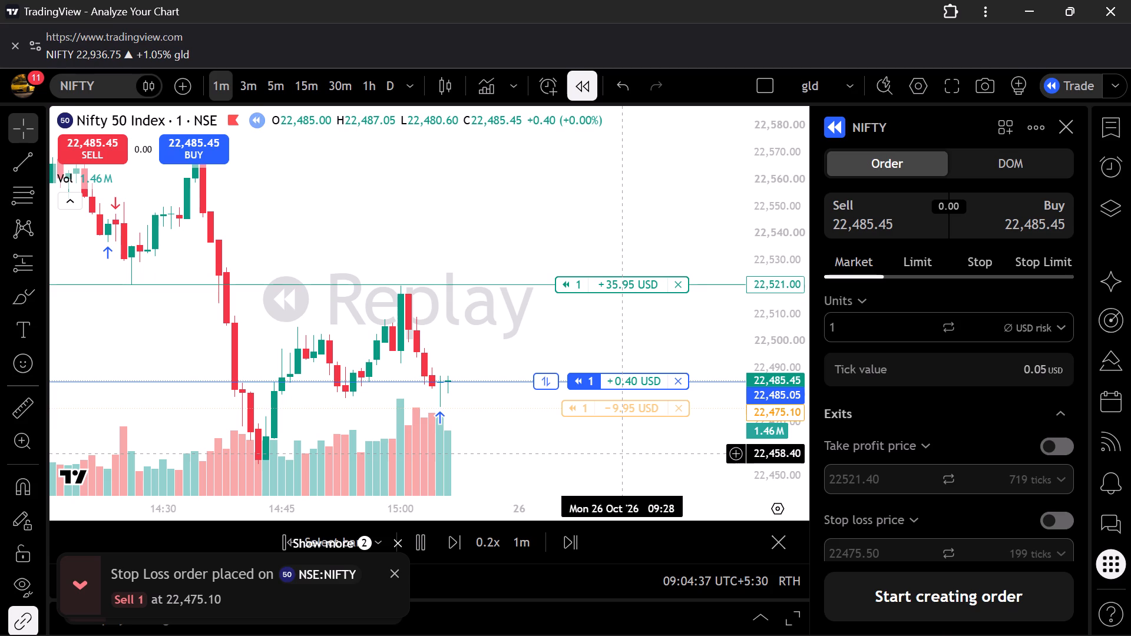
{"action": "scroll", "coordinate": [620, 453], "scroll_direction": "up", "scroll_amount": 1}
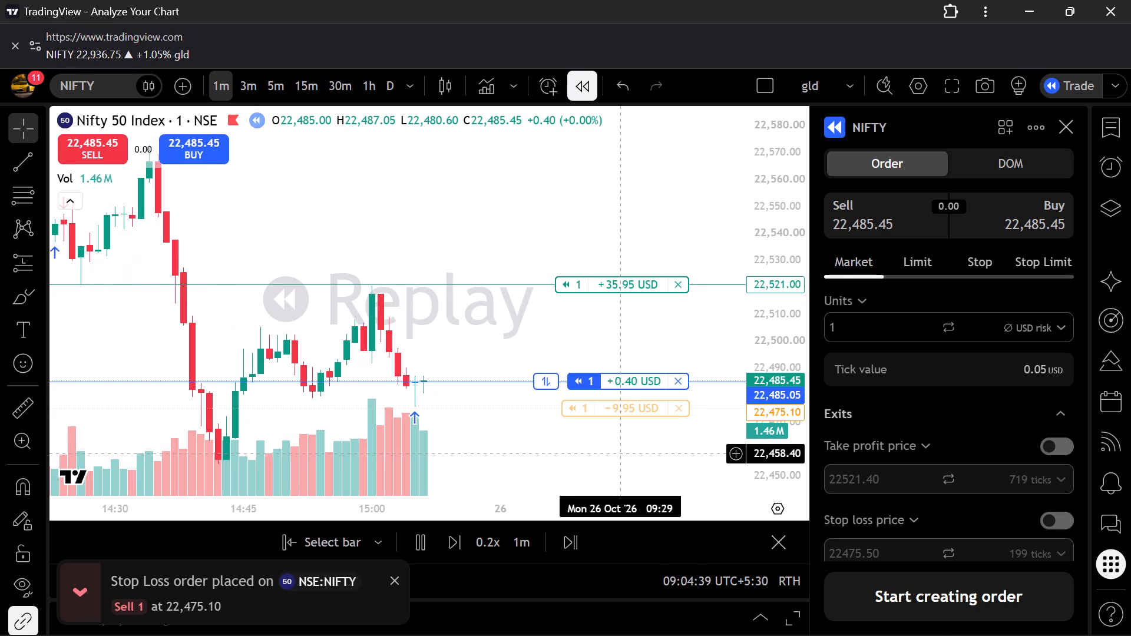
{"action": "scroll", "coordinate": [516, 350], "scroll_direction": "up", "scroll_amount": 1}
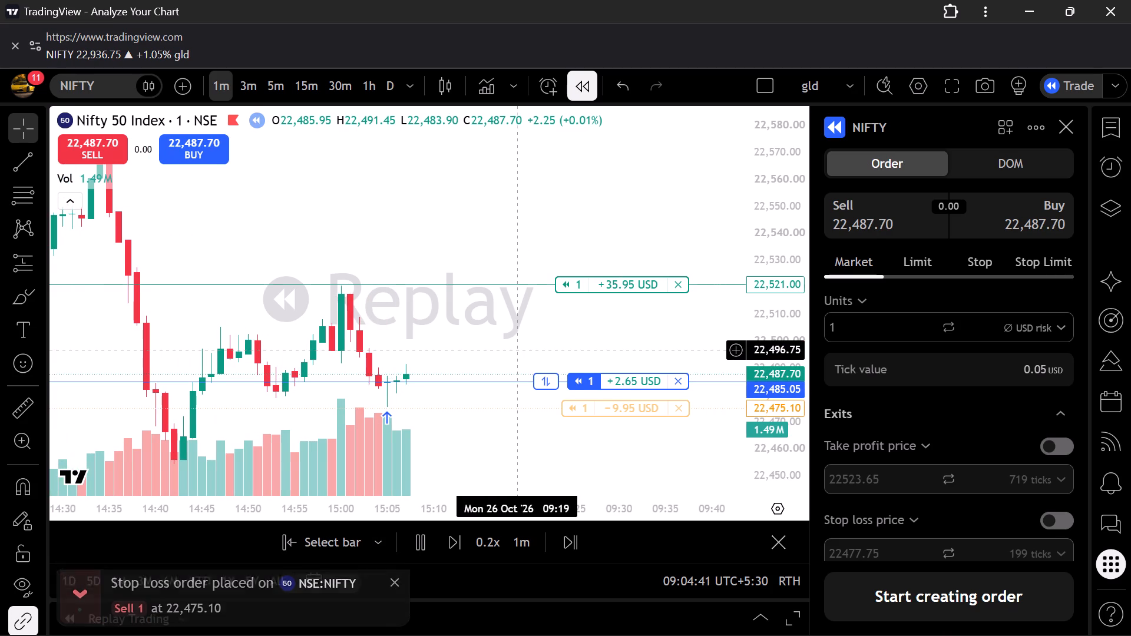
{"action": "scroll", "coordinate": [516, 350], "scroll_direction": "up", "scroll_amount": 1}
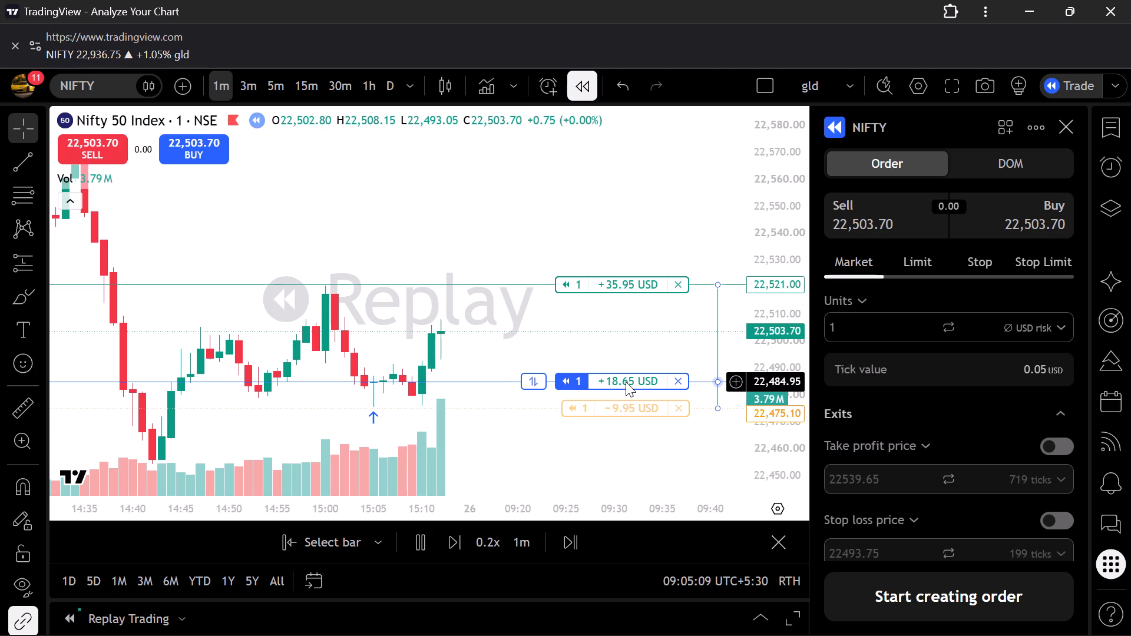
{"action": "left_click", "coordinate": [580, 381]}
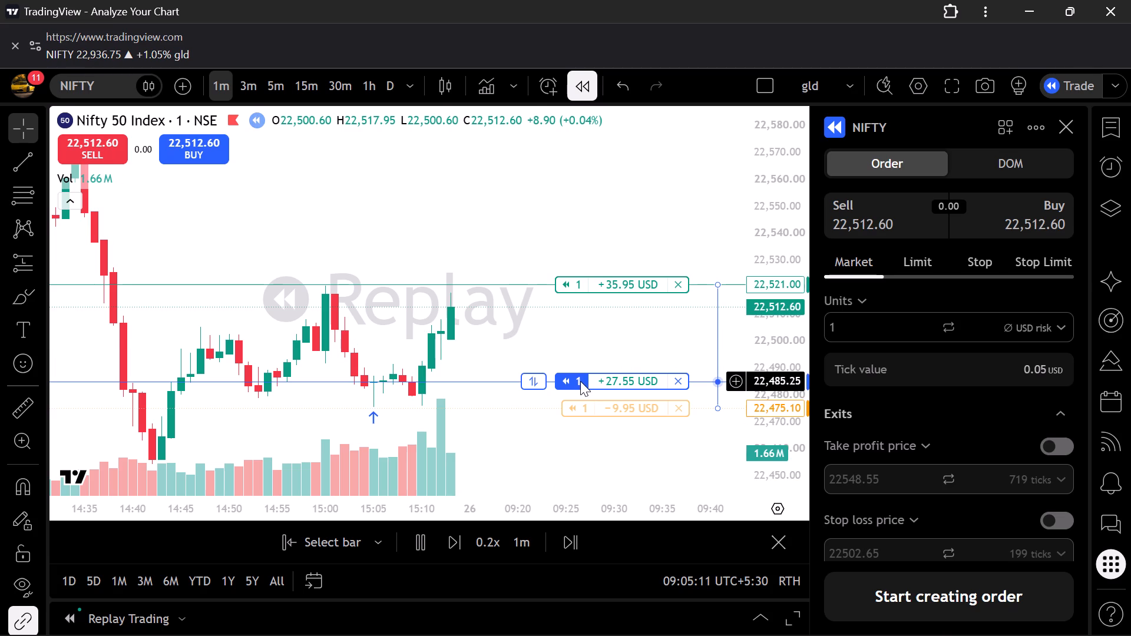
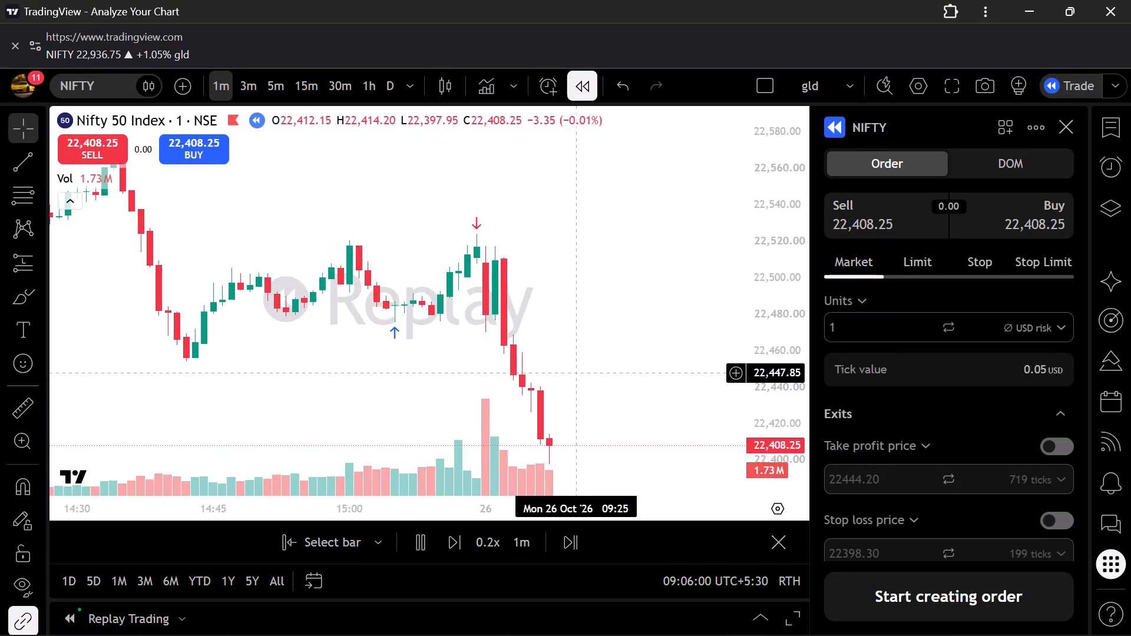
Follow the running 1-minute NIFTY replay against the earlier price action and pause it at the 09:29 candle on 26 Oct.
{"action": "scroll", "coordinate": [580, 373], "scroll_direction": "down", "scroll_amount": 1}
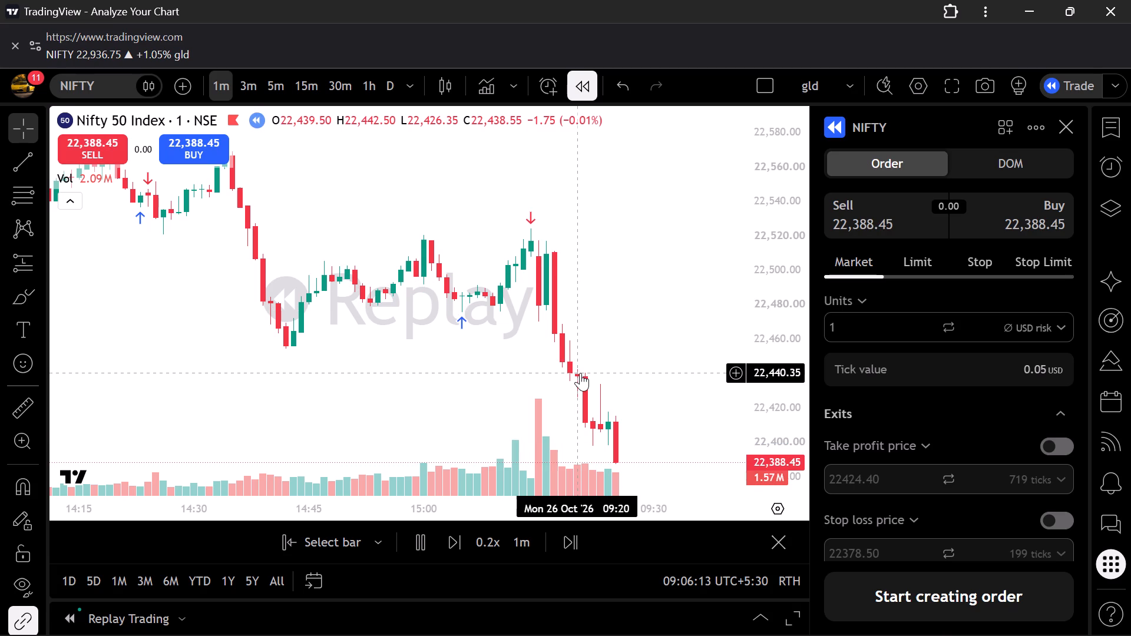
{"action": "scroll", "coordinate": [580, 373], "scroll_direction": "down", "scroll_amount": 5}
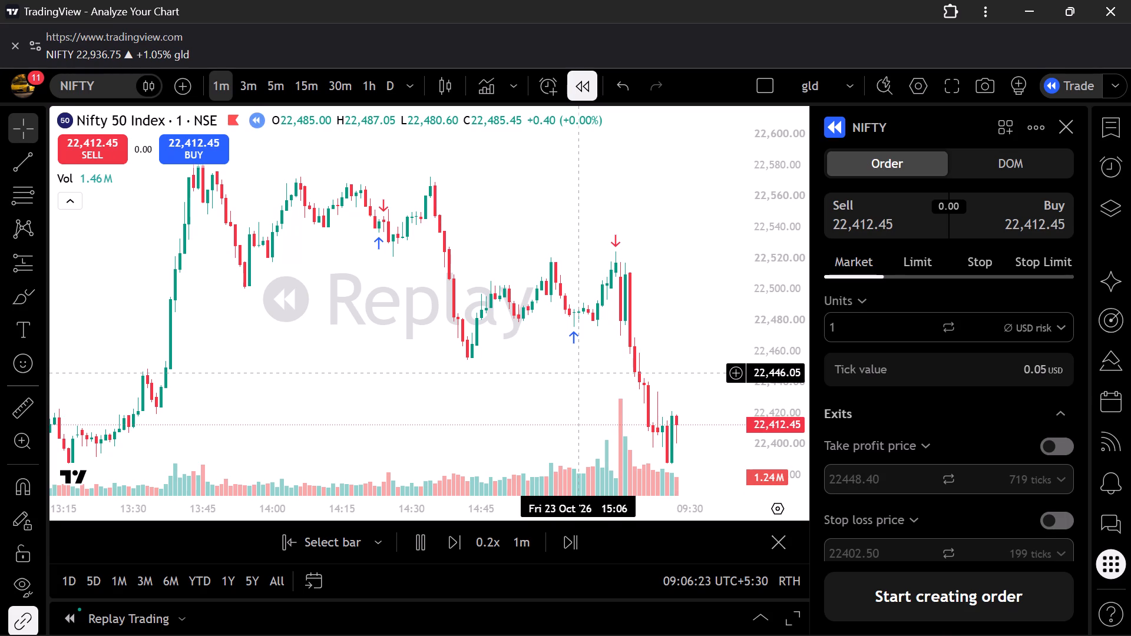
{"action": "scroll", "coordinate": [580, 373], "scroll_direction": "up", "scroll_amount": 3}
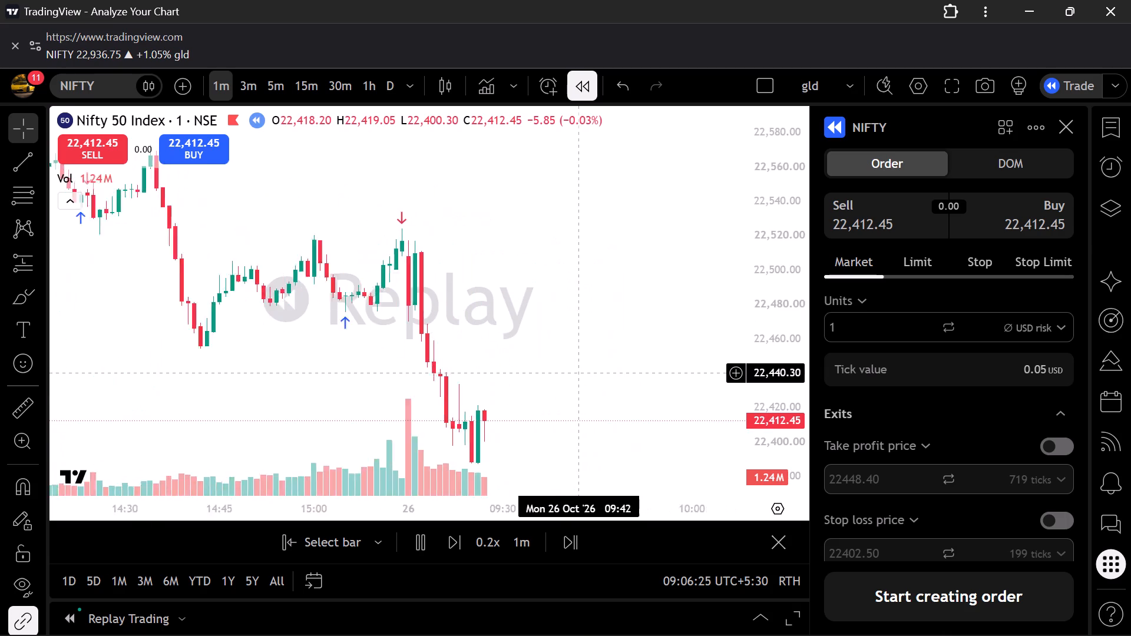
{"action": "scroll", "coordinate": [580, 373], "scroll_direction": "up", "scroll_amount": 1}
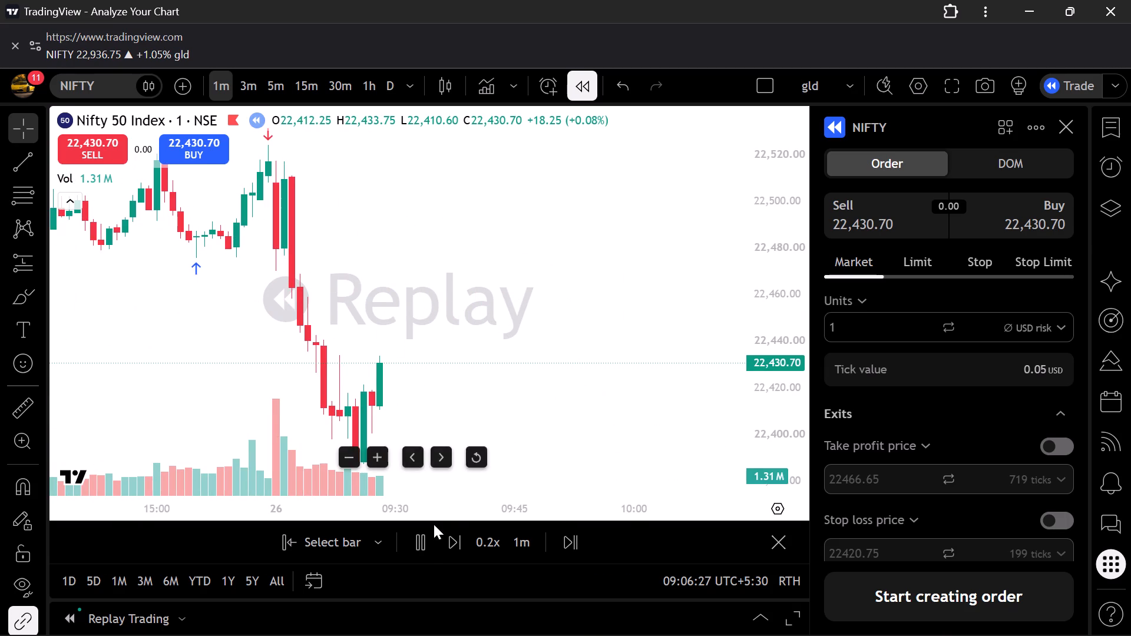
{"action": "left_click", "coordinate": [424, 536]}
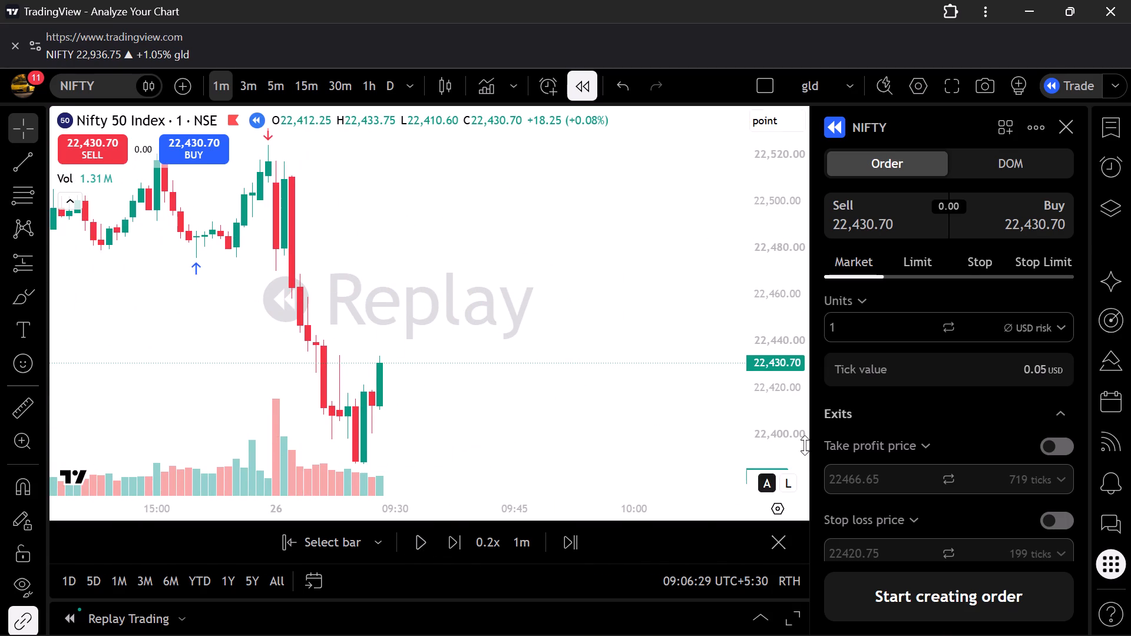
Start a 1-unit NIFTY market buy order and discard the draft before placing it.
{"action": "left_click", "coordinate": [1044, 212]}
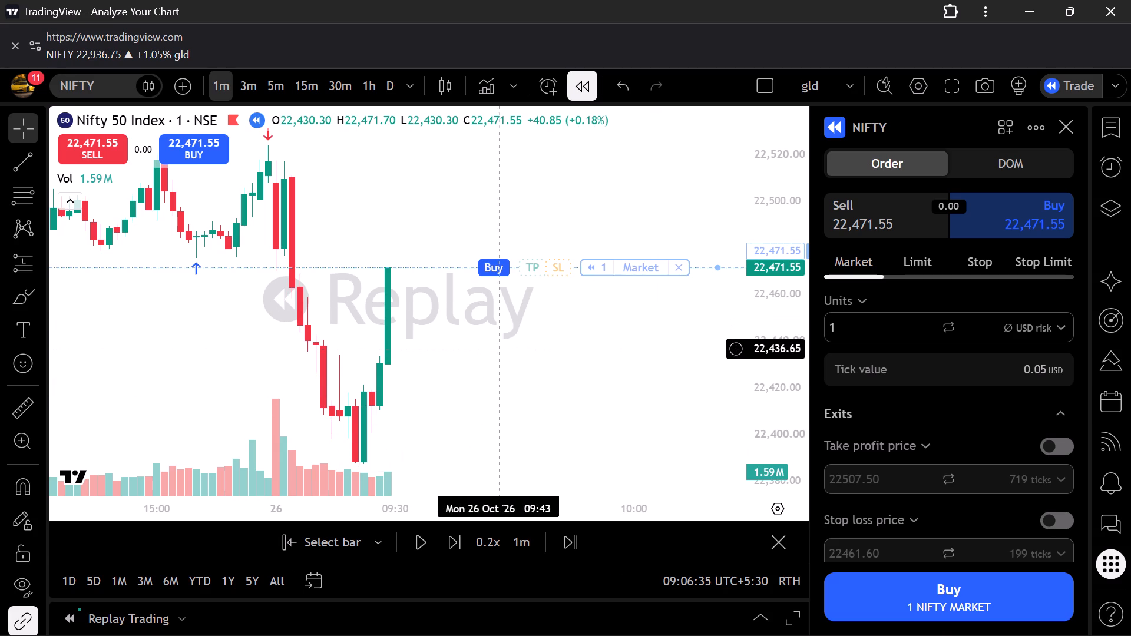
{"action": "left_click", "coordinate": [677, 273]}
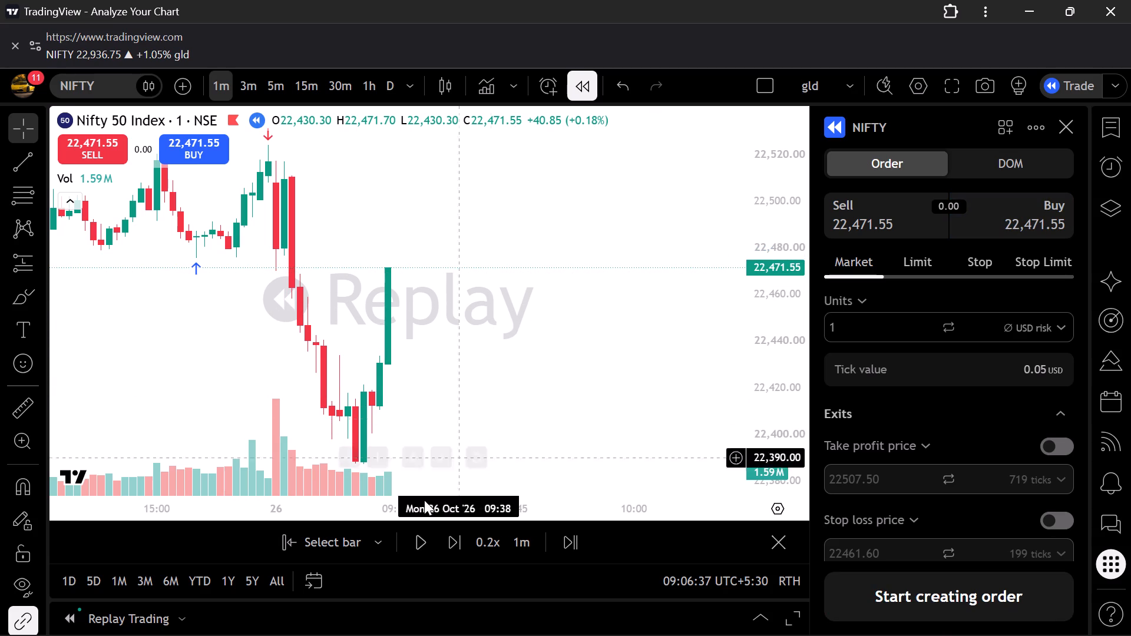
Resume the 1-minute NIFTY replay at 0.2x from the 09:29 candle on 26 Oct.
{"action": "left_click", "coordinate": [417, 534]}
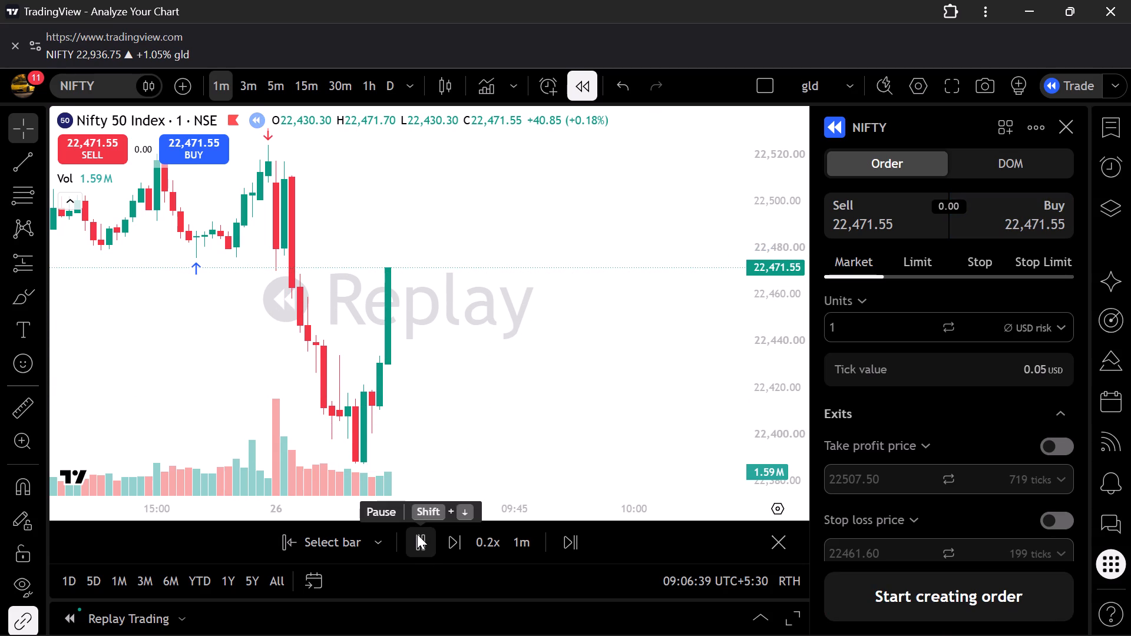
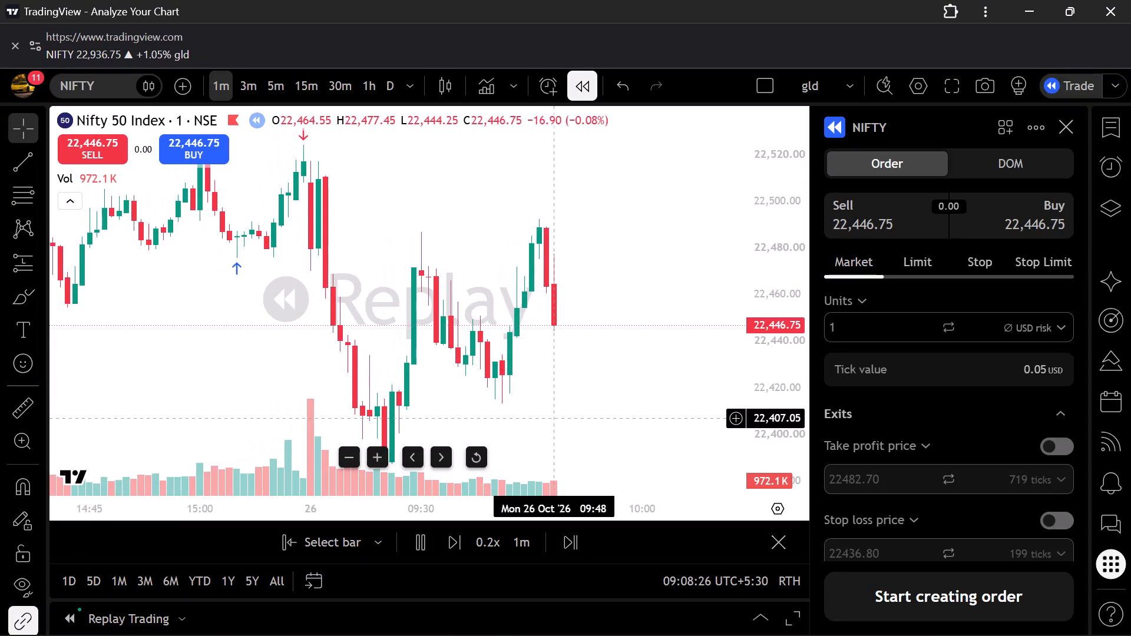
Follow the running 1-minute NIFTY replay on 26 Oct and compare the new candles with the previous session's price swings.
{"action": "scroll", "coordinate": [555, 418], "scroll_direction": "down", "scroll_amount": 3}
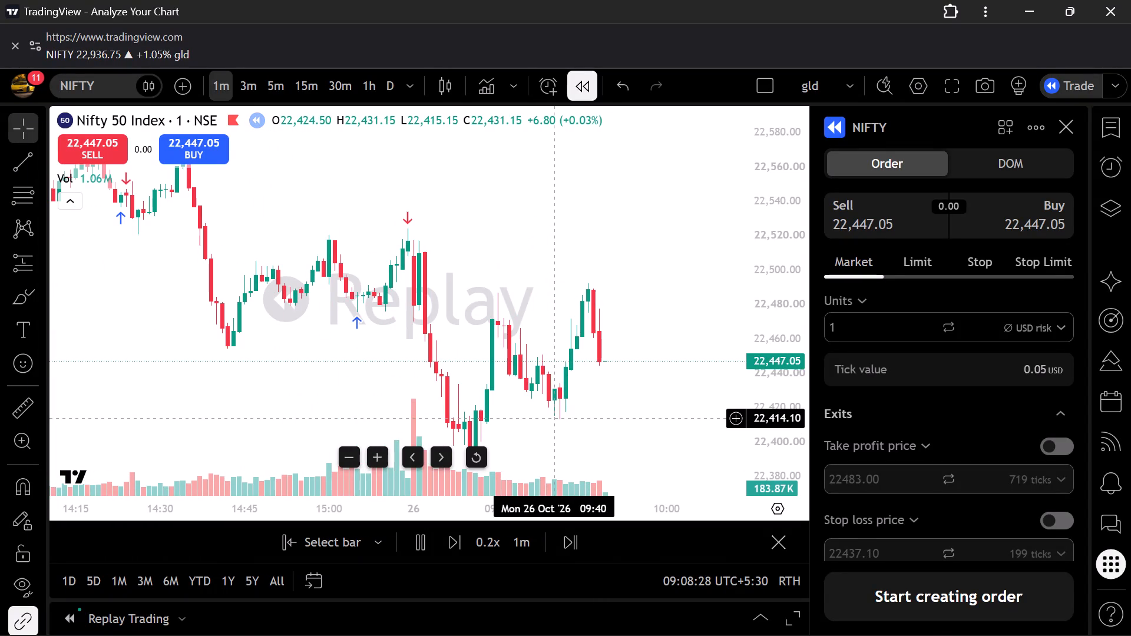
{"action": "scroll", "coordinate": [555, 418], "scroll_direction": "down", "scroll_amount": 3}
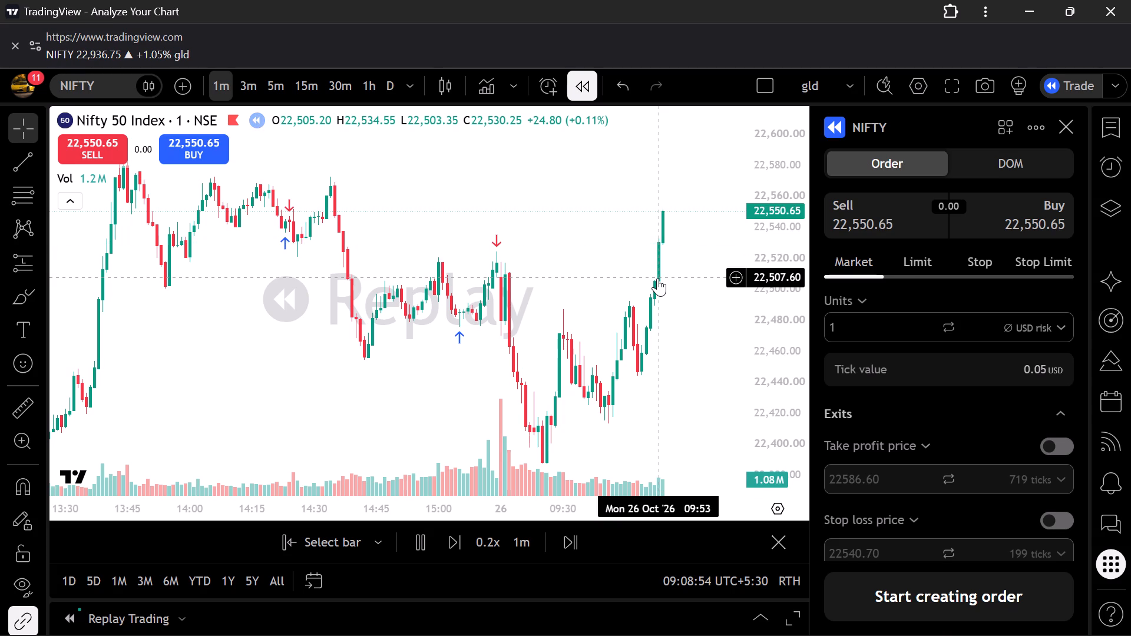
{"action": "scroll", "coordinate": [657, 278], "scroll_direction": "up", "scroll_amount": 1}
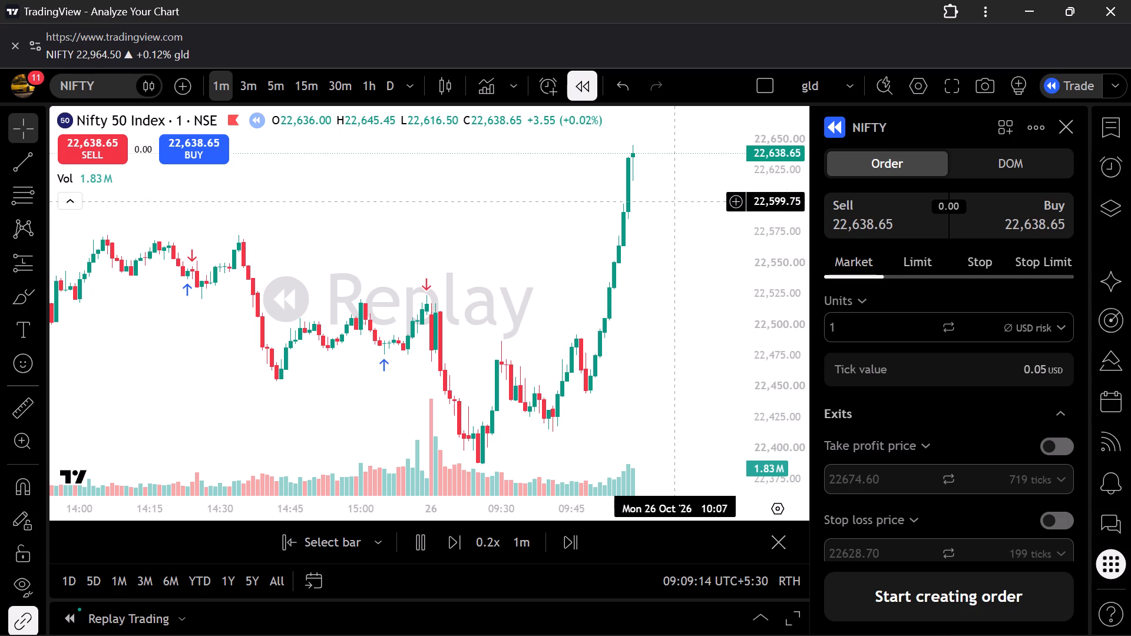
{"action": "scroll", "coordinate": [677, 202], "scroll_direction": "down", "scroll_amount": 1}
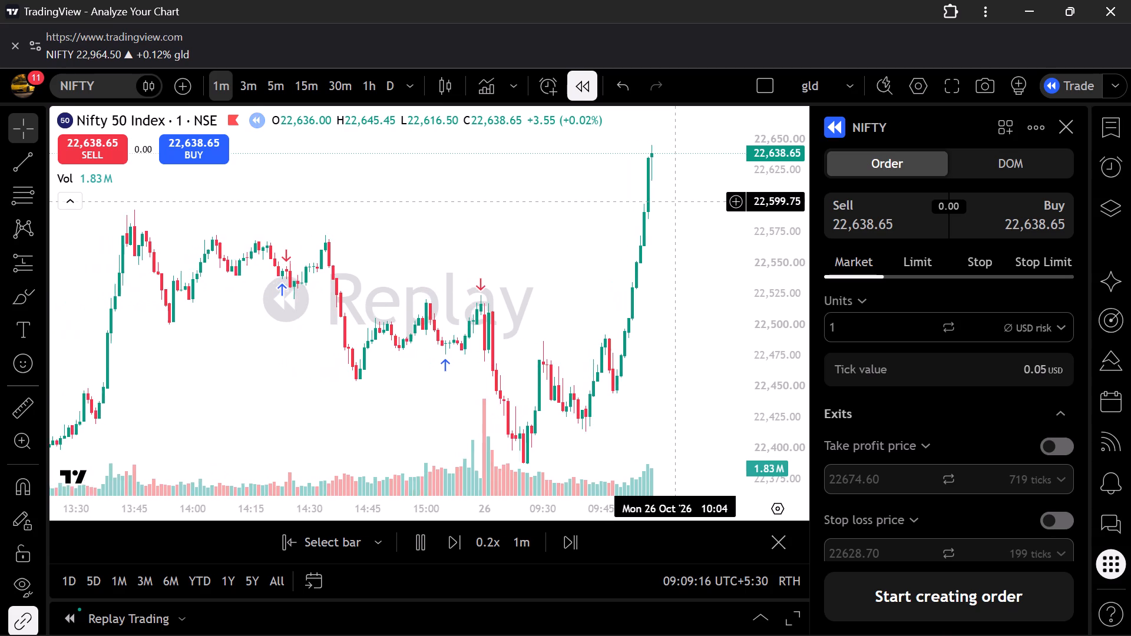
{"action": "scroll", "coordinate": [677, 202], "scroll_direction": "down", "scroll_amount": 1}
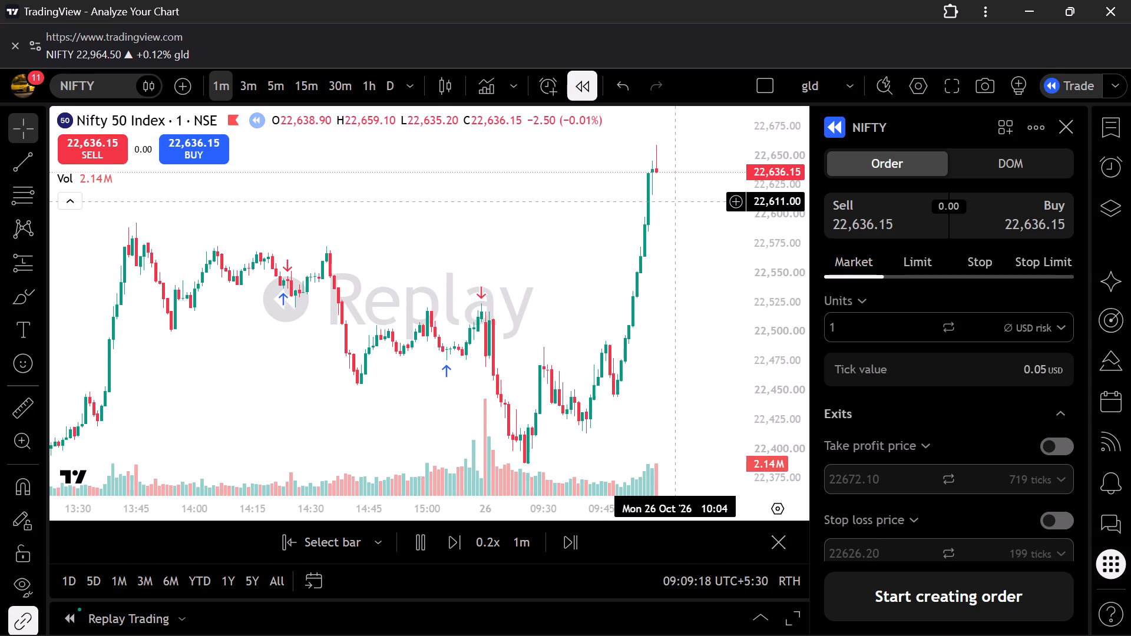
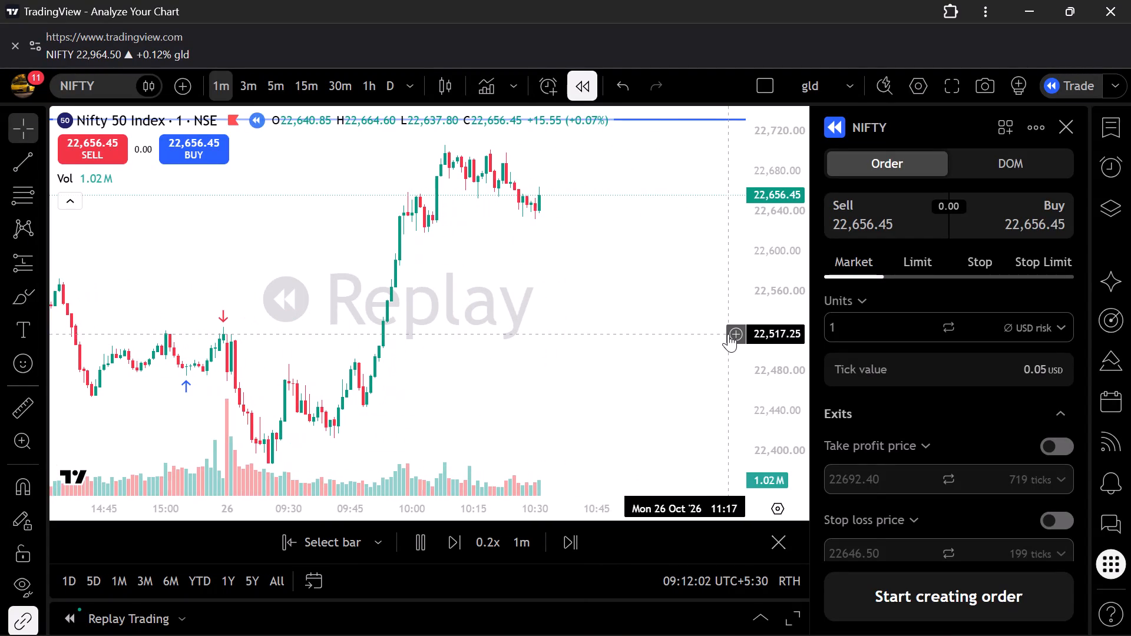
Follow the 26 Oct 1-minute NIFTY candles to about 10:39 in TradingView and pause the replay there.
{"action": "scroll", "coordinate": [641, 293], "scroll_direction": "up", "scroll_amount": 1}
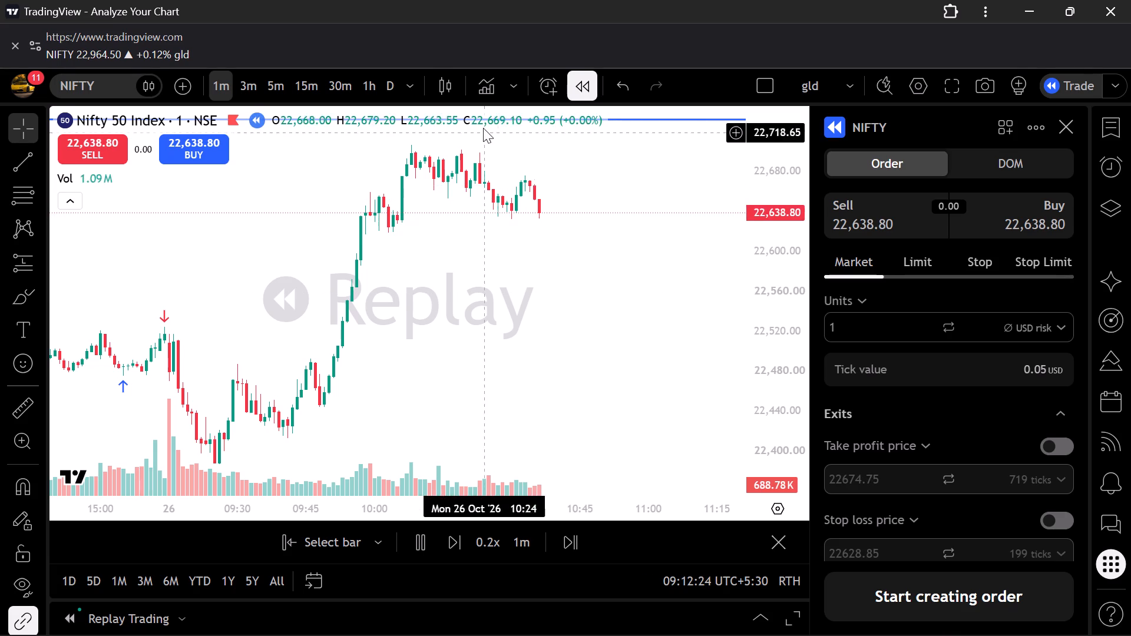
{"action": "scroll", "coordinate": [561, 223], "scroll_direction": "up", "scroll_amount": 1}
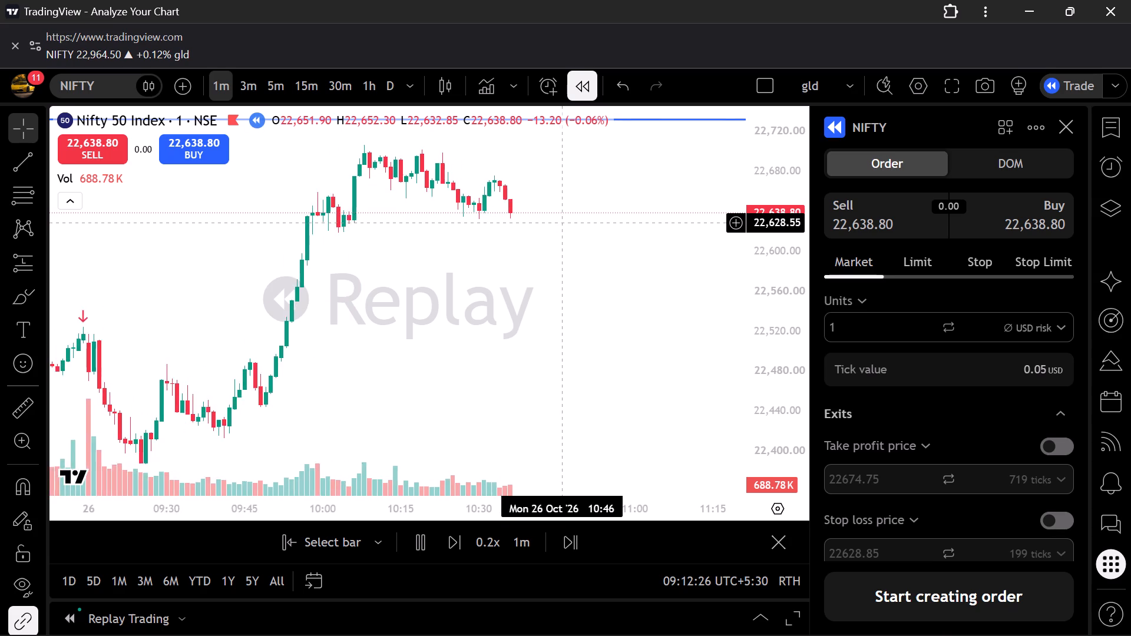
{"action": "scroll", "coordinate": [561, 223], "scroll_direction": "up", "scroll_amount": 1}
{"action": "scroll", "coordinate": [561, 223], "scroll_direction": "right", "scroll_amount": 1}
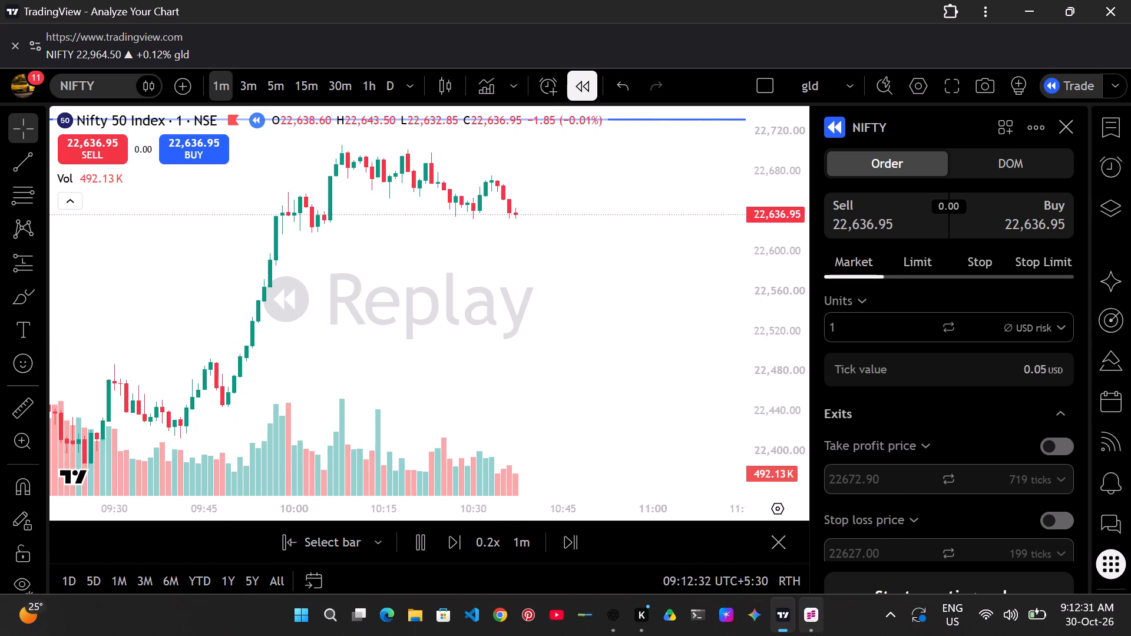
{"action": "left_click", "coordinate": [819, 627]}
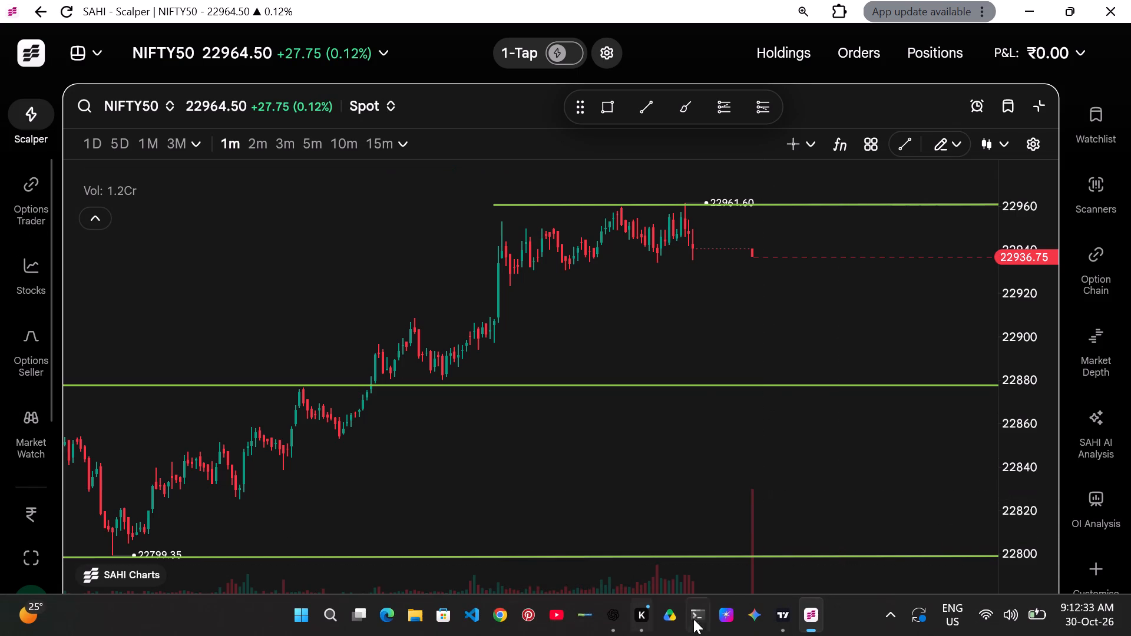
{"action": "left_click", "coordinate": [781, 622]}
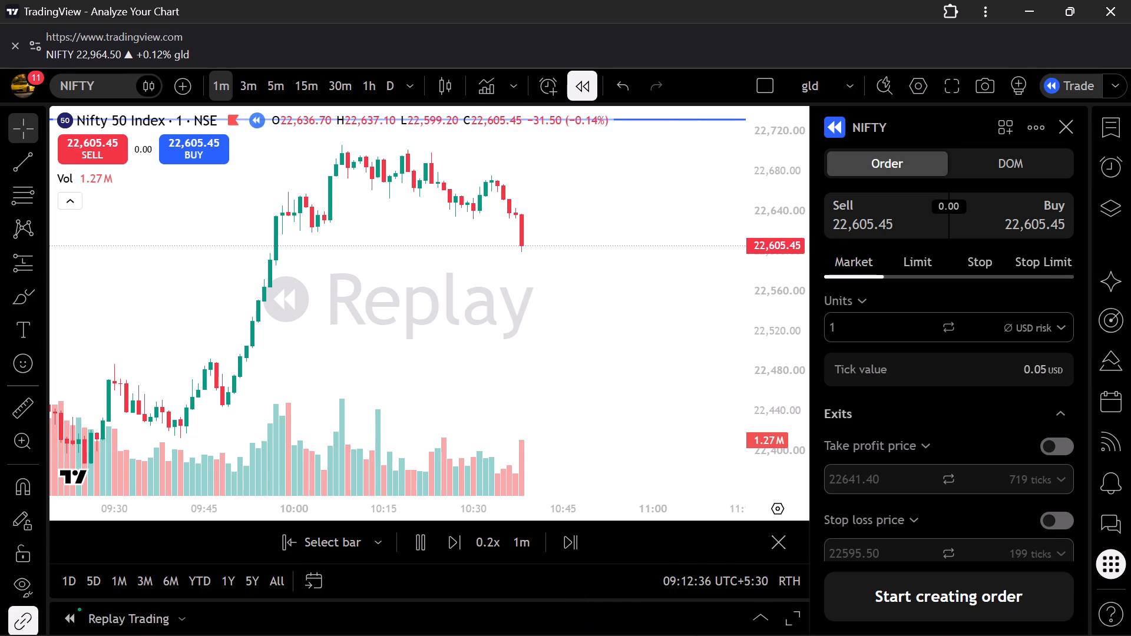
{"action": "left_click", "coordinate": [426, 539]}
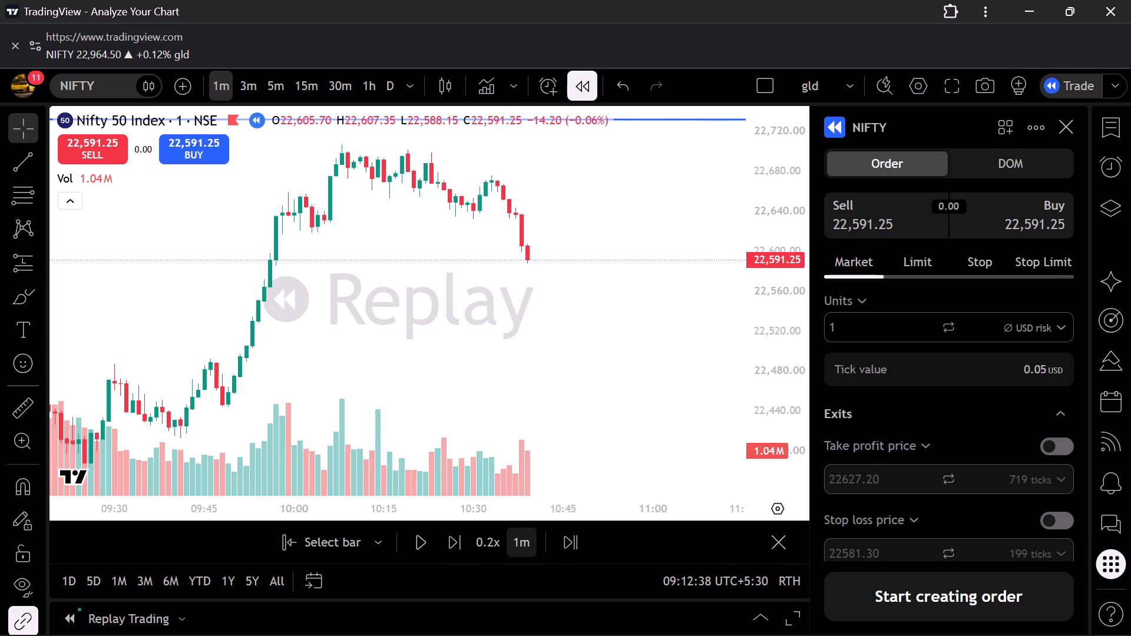
Switch to SAHI and set the NIFTY50 spot chart's candle size to 1 day.
{"action": "left_click", "coordinate": [819, 619]}
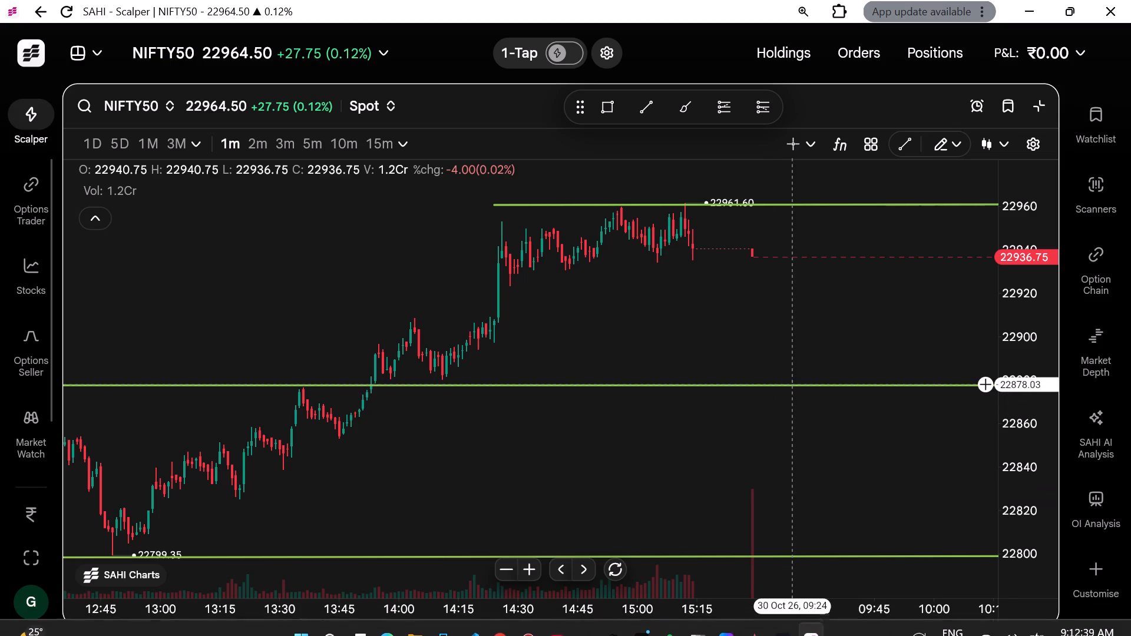
{"action": "left_click", "coordinate": [402, 137]}
{"action": "scroll", "coordinate": [434, 461], "scroll_direction": "down", "scroll_amount": 2}
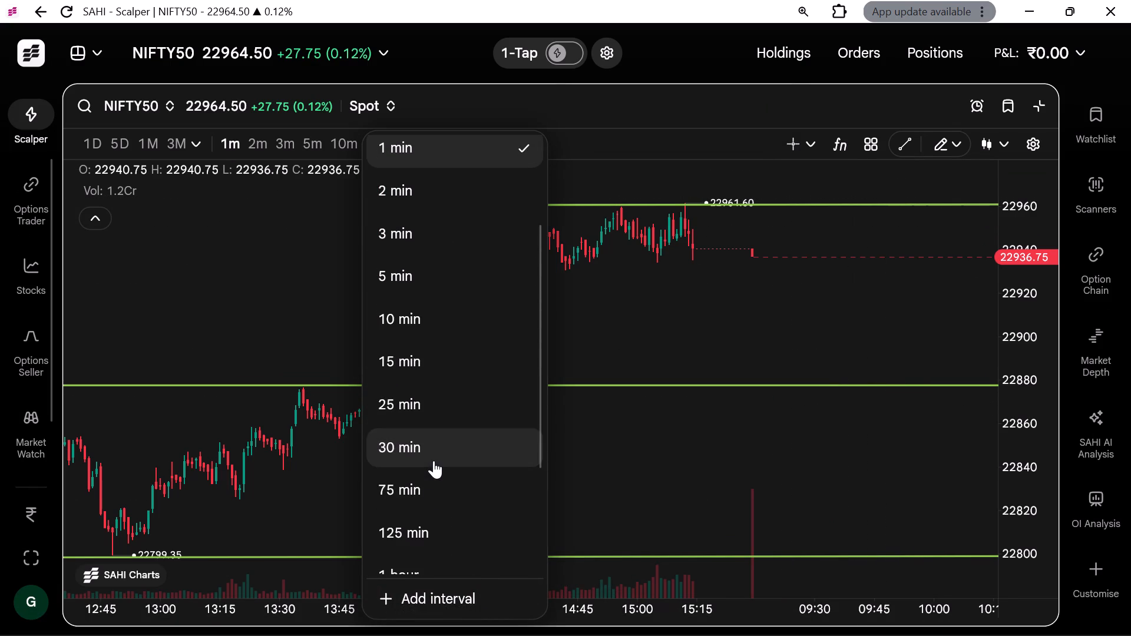
{"action": "scroll", "coordinate": [413, 554], "scroll_direction": "down", "scroll_amount": 2}
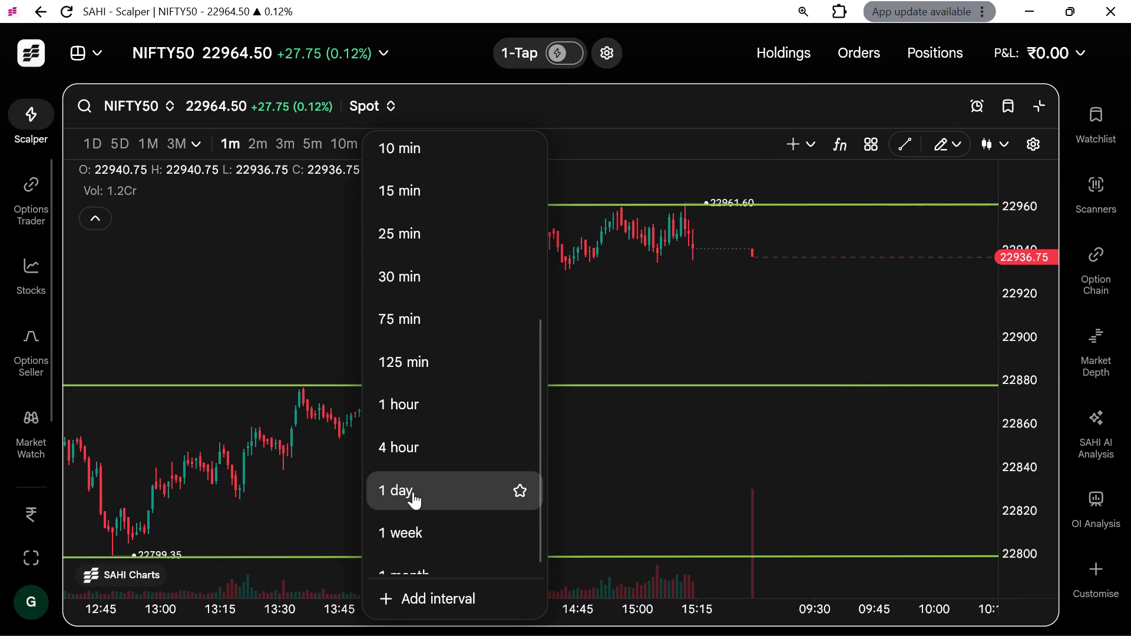
{"action": "left_click", "coordinate": [413, 492]}
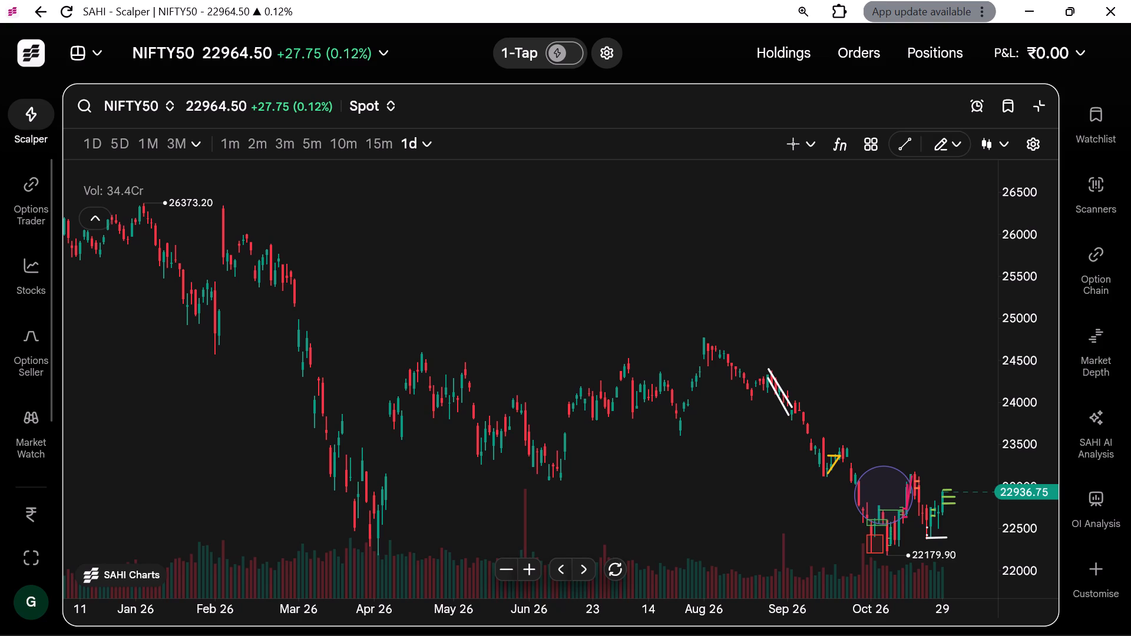
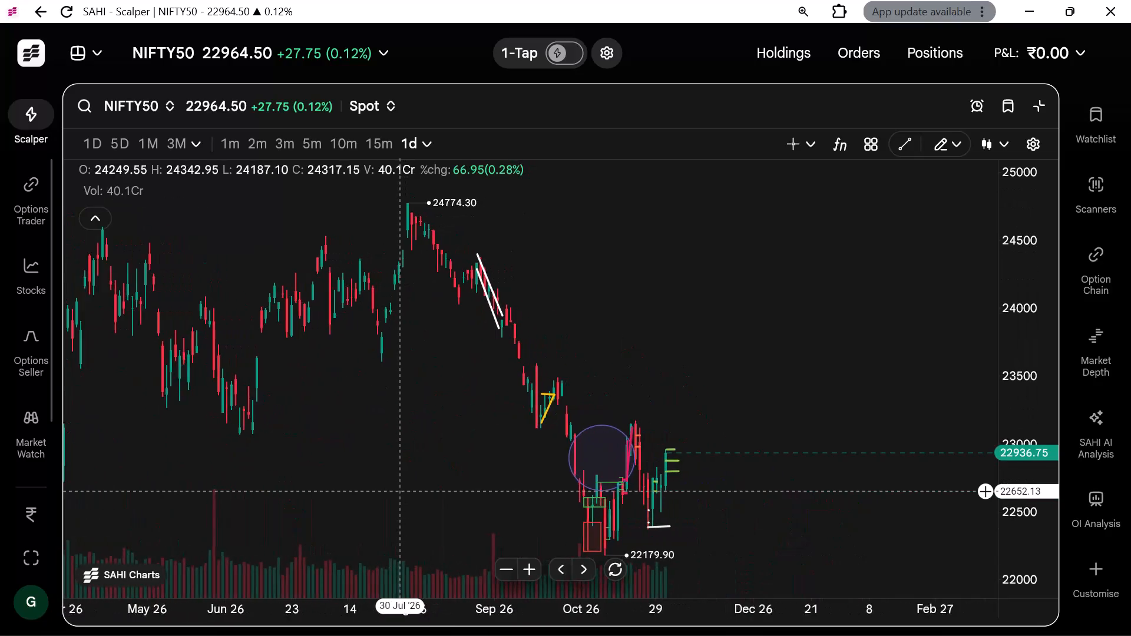
Draw a near-horizontal trend line at the 29 Oct candle's high, about 22,965, from 28 Oct to 6 Nov.
{"action": "scroll", "coordinate": [413, 492], "scroll_direction": "up", "scroll_amount": 2}
{"action": "scroll", "coordinate": [413, 492], "scroll_direction": "left", "scroll_amount": 4}
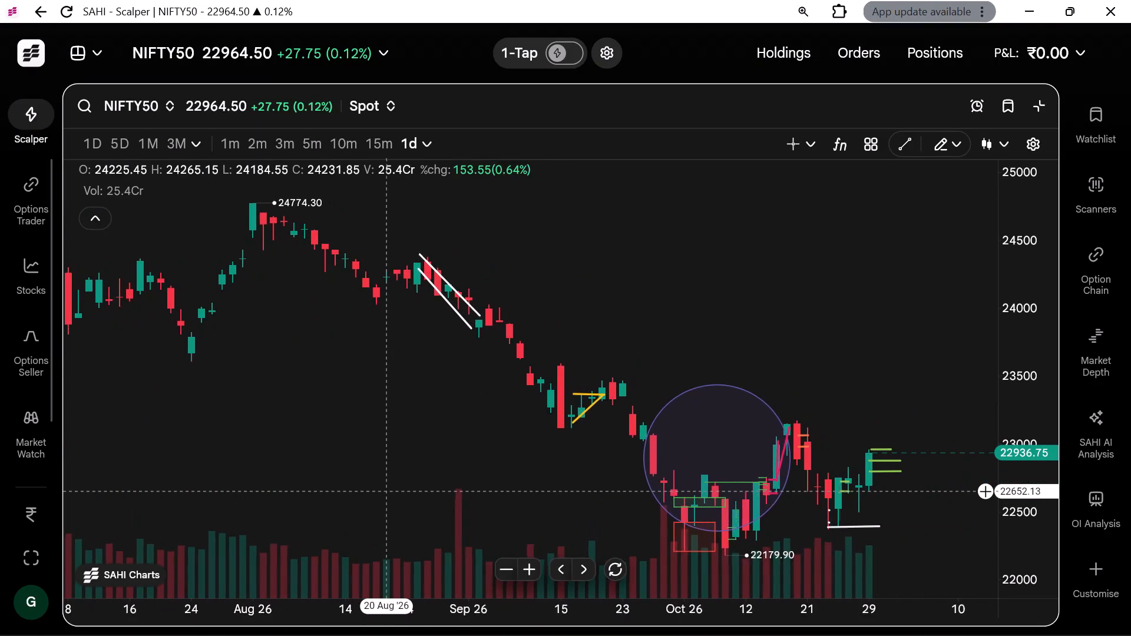
{"action": "scroll", "coordinate": [413, 492], "scroll_direction": "left", "scroll_amount": 2}
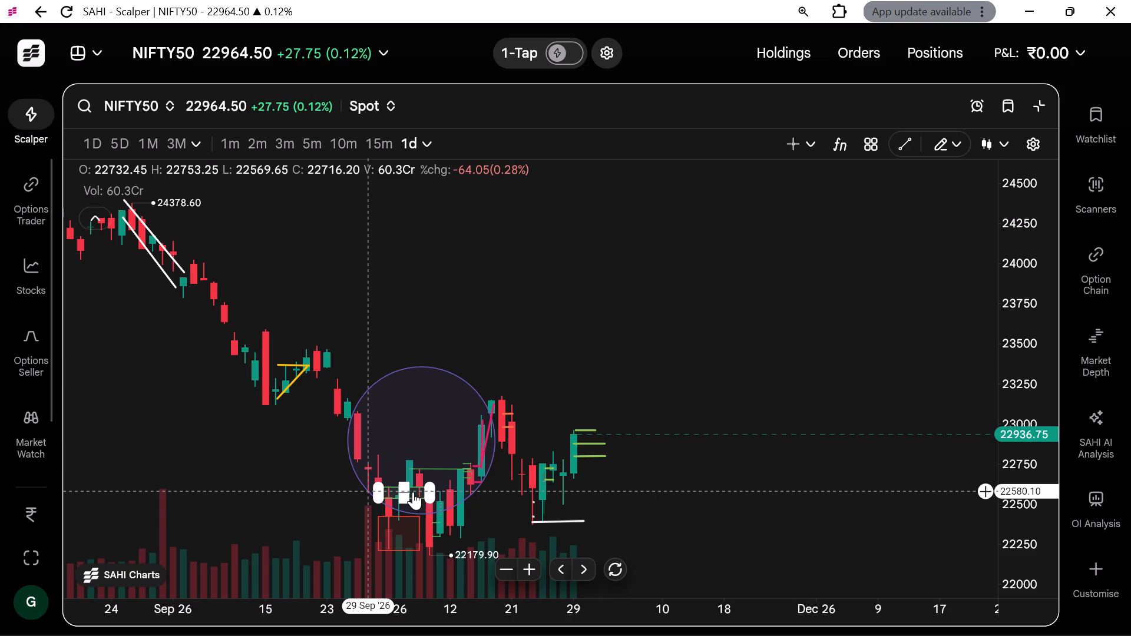
{"action": "scroll", "coordinate": [413, 492], "scroll_direction": "up", "scroll_amount": 7}
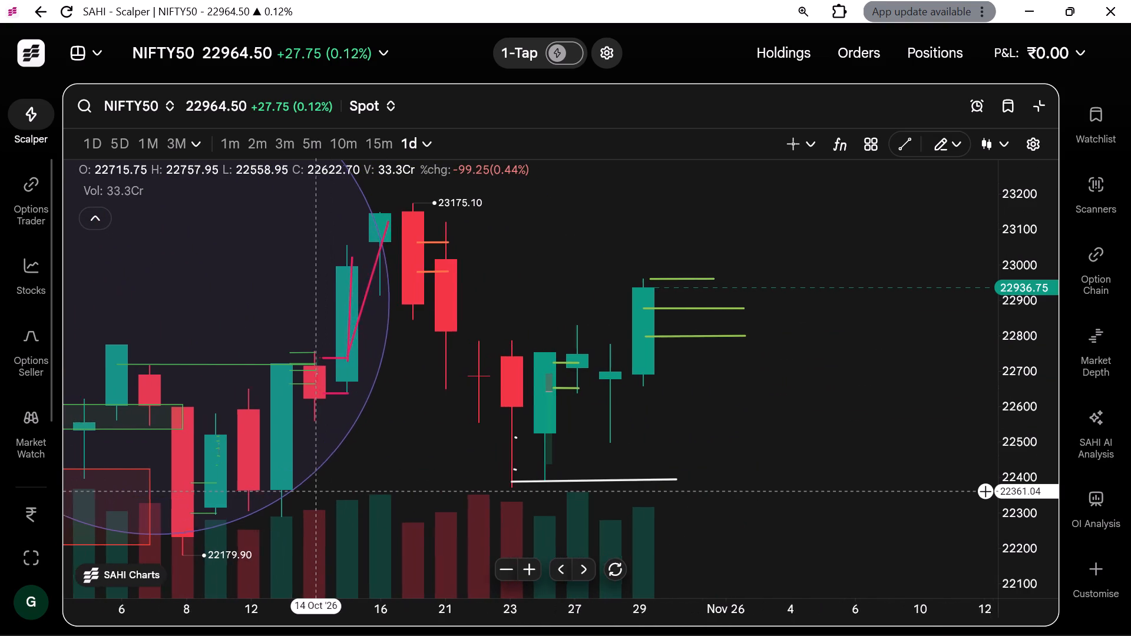
{"action": "scroll", "coordinate": [413, 492], "scroll_direction": "up", "scroll_amount": 1}
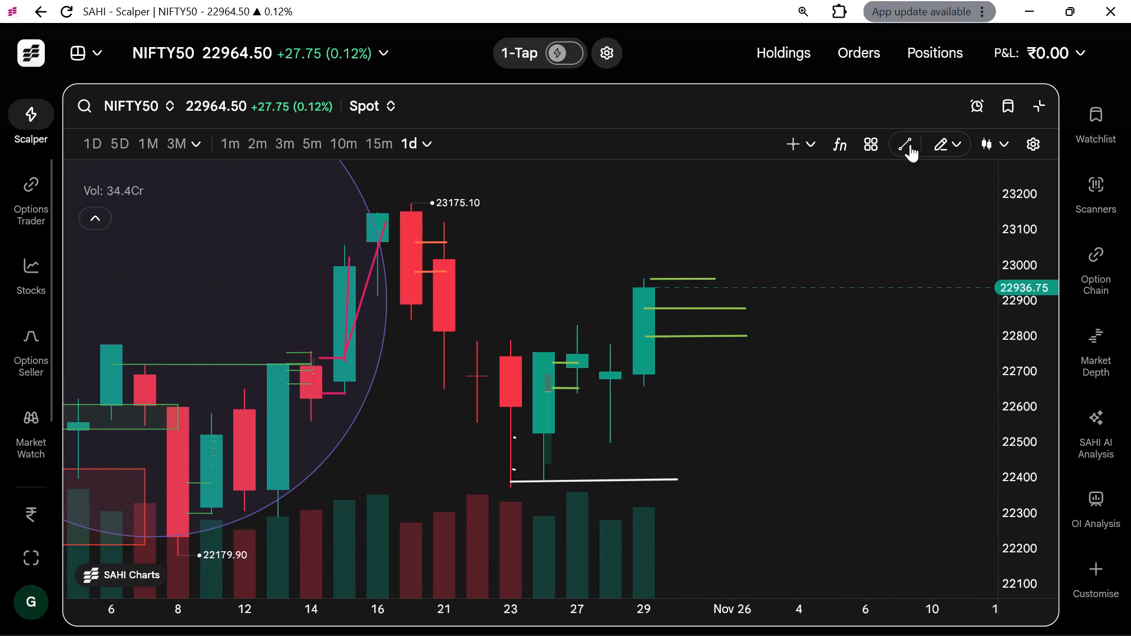
{"action": "left_click", "coordinate": [907, 140]}
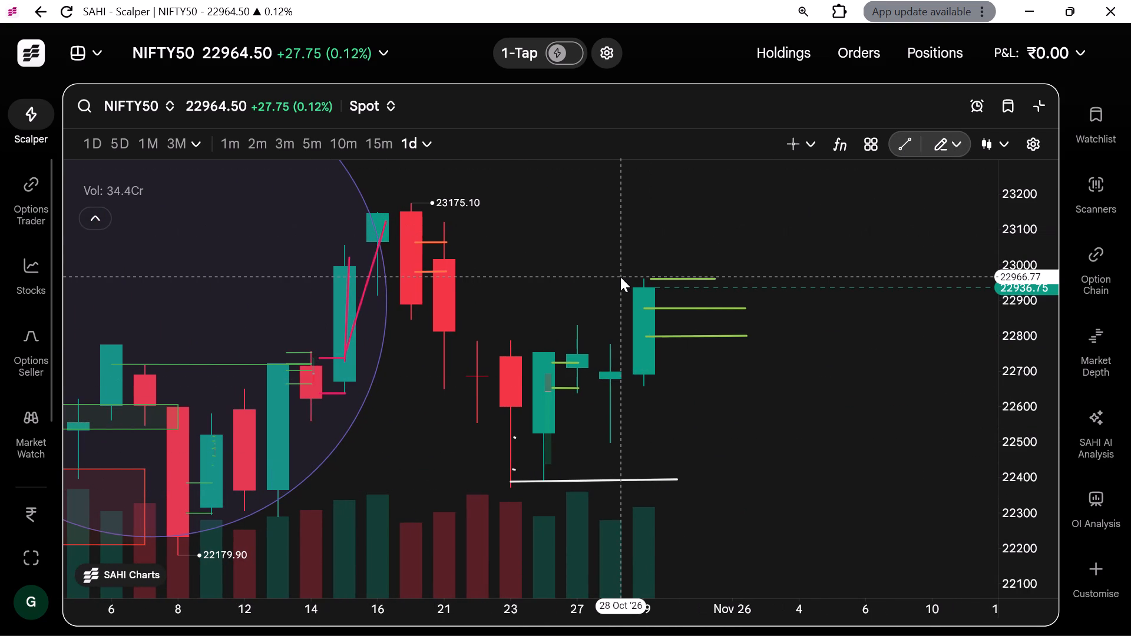
{"action": "left_click", "coordinate": [624, 278]}
{"action": "left_click_drag", "start_coordinate": [624, 278], "coordinate": [775, 271]}
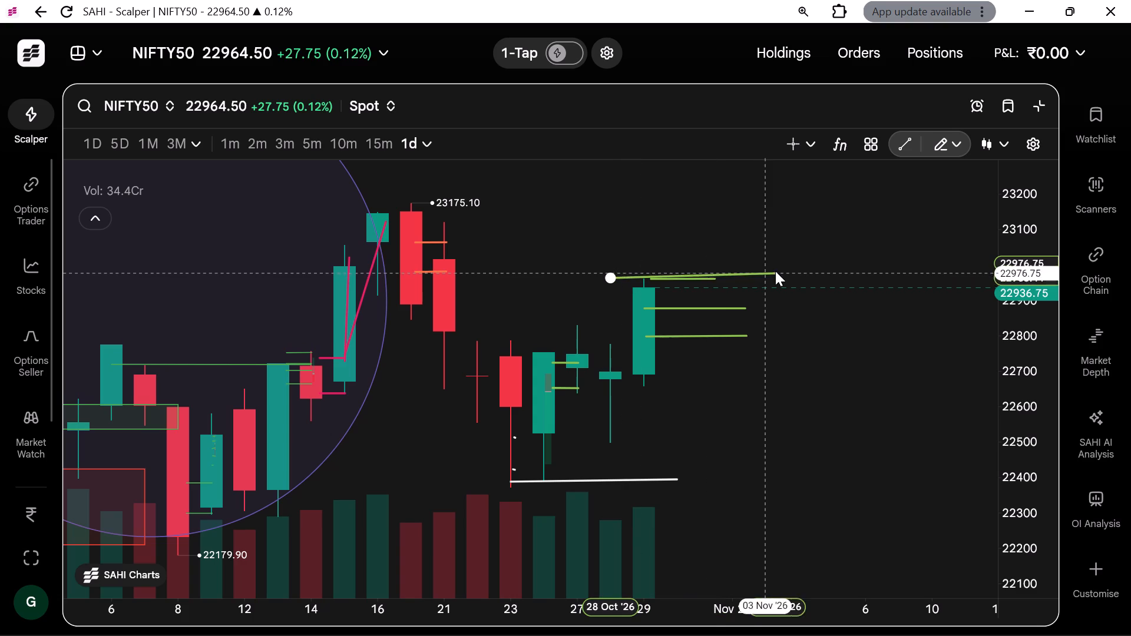
{"action": "left_click_drag", "start_coordinate": [775, 271], "coordinate": [861, 277]}
{"action": "left_click", "coordinate": [861, 277]}
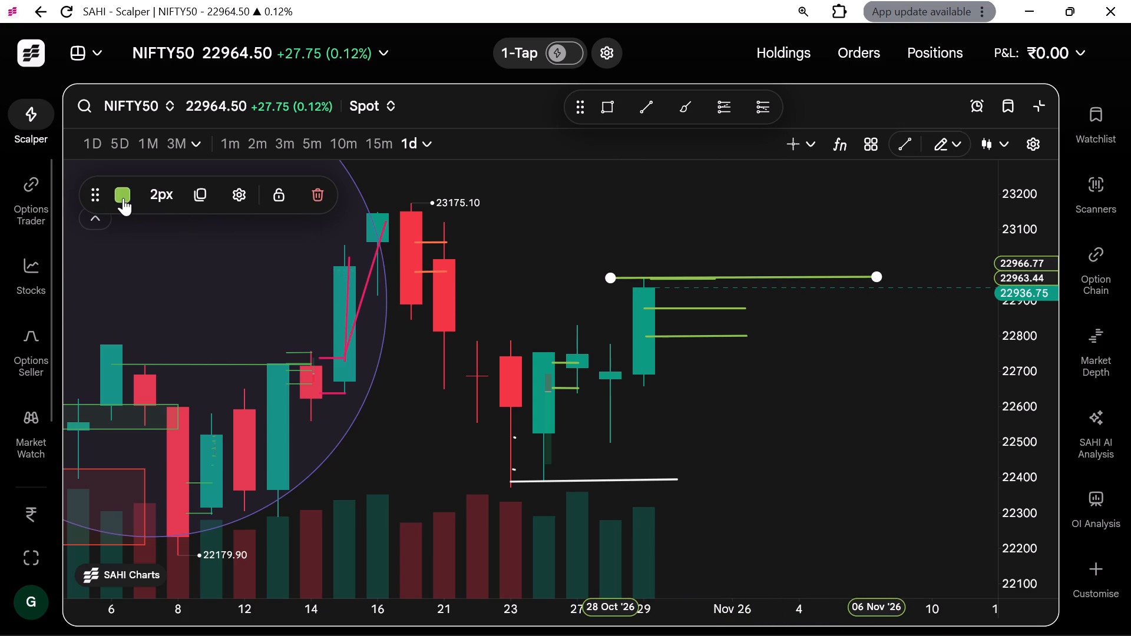
Change the new trend line's colour from the palette to red.
{"action": "left_click", "coordinate": [123, 198]}
{"action": "left_click", "coordinate": [155, 310]}
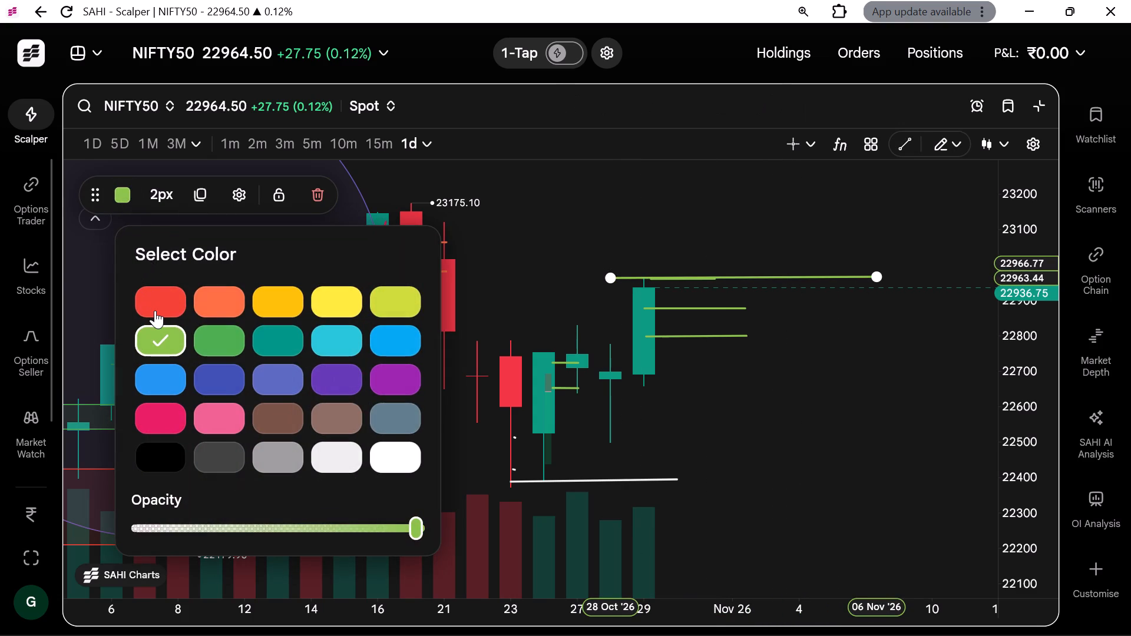
{"action": "left_click", "coordinate": [844, 309]}
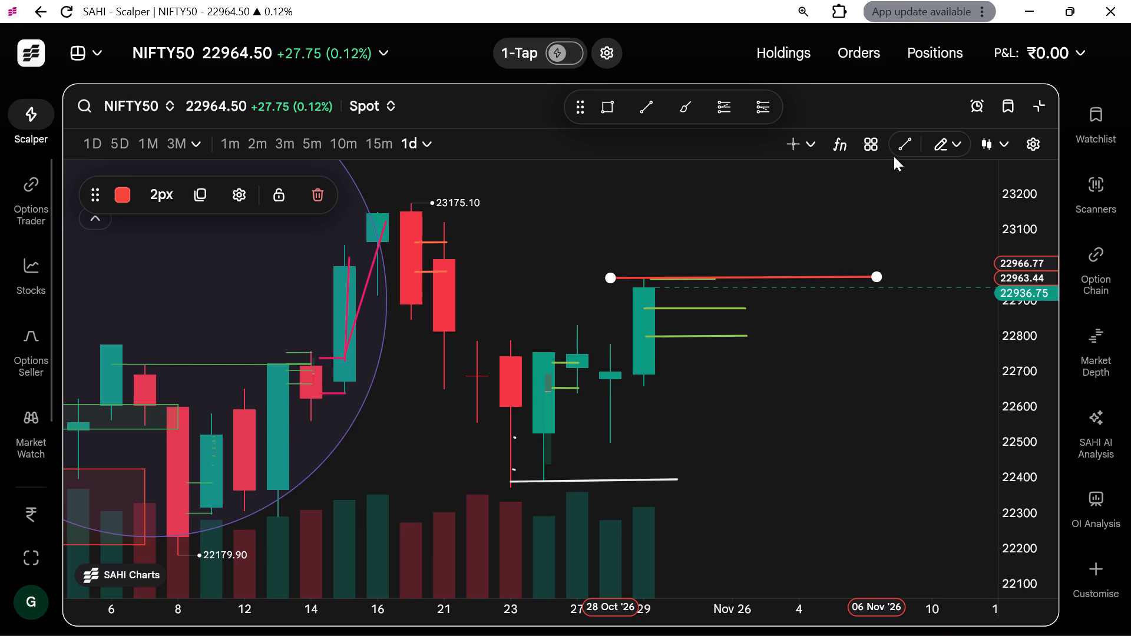
Draw a second trend line from the 29 Oct candle's low, at about 22,655, extending into early November.
{"action": "left_click", "coordinate": [901, 142]}
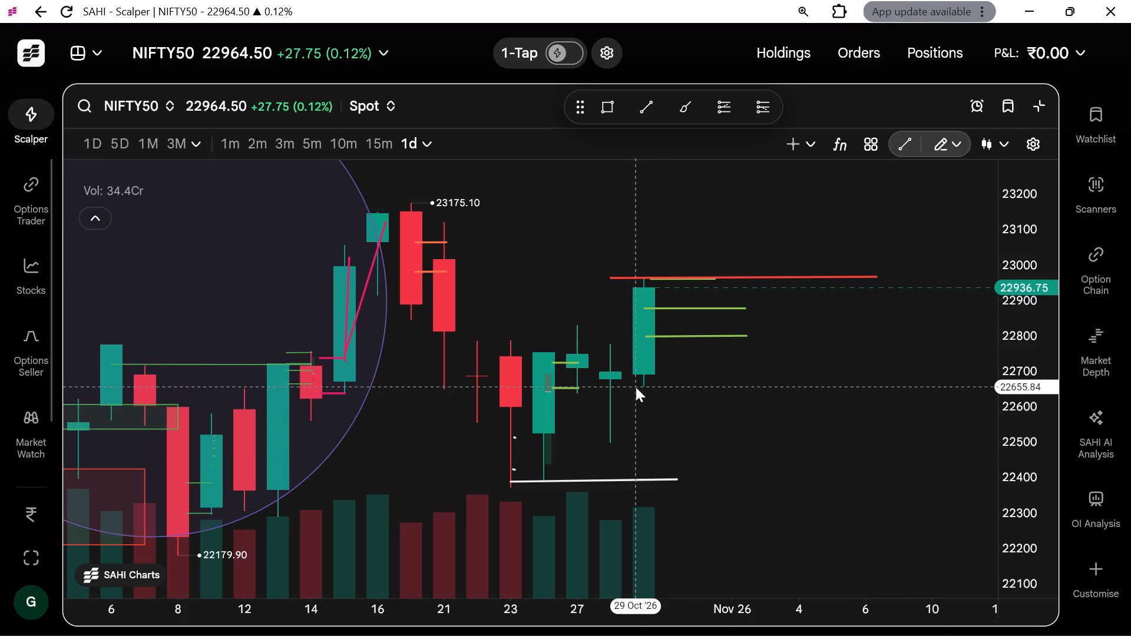
{"action": "left_click", "coordinate": [636, 387]}
{"action": "left_click_drag", "start_coordinate": [636, 387], "coordinate": [791, 387]}
{"action": "left_click", "coordinate": [791, 387]}
{"action": "left_click", "coordinate": [791, 387]}
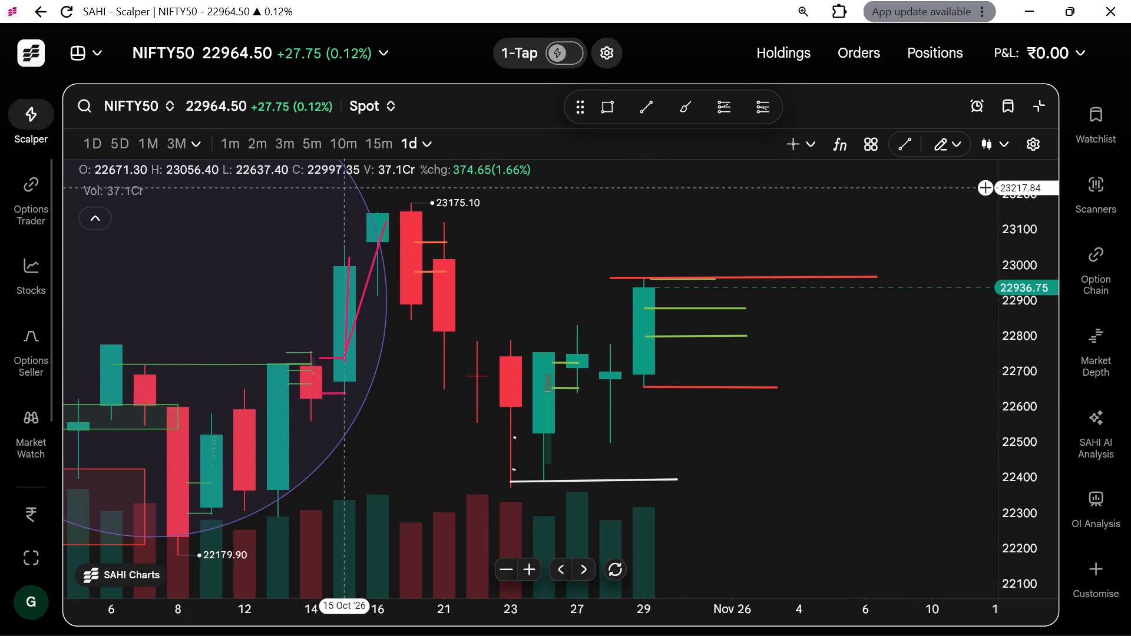
Show the NIFTY50 spot chart in 1-minute candles and examine the 29 Oct afternoon price action against the drawn levels.
{"action": "left_click", "coordinate": [239, 148]}
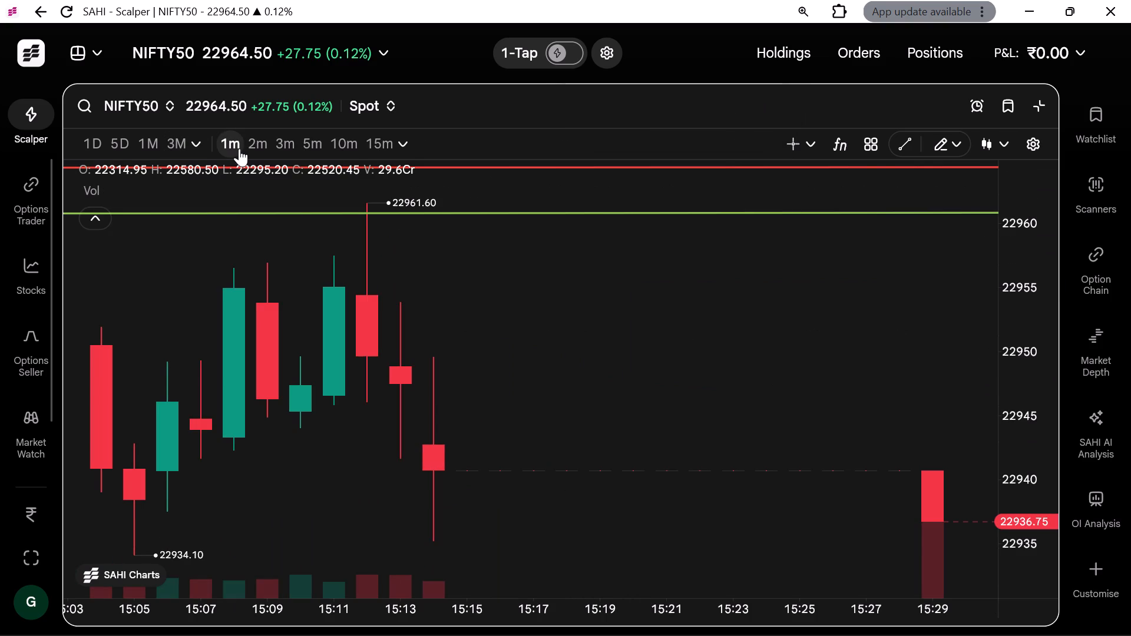
{"action": "scroll", "coordinate": [239, 148], "scroll_direction": "down", "scroll_amount": 3}
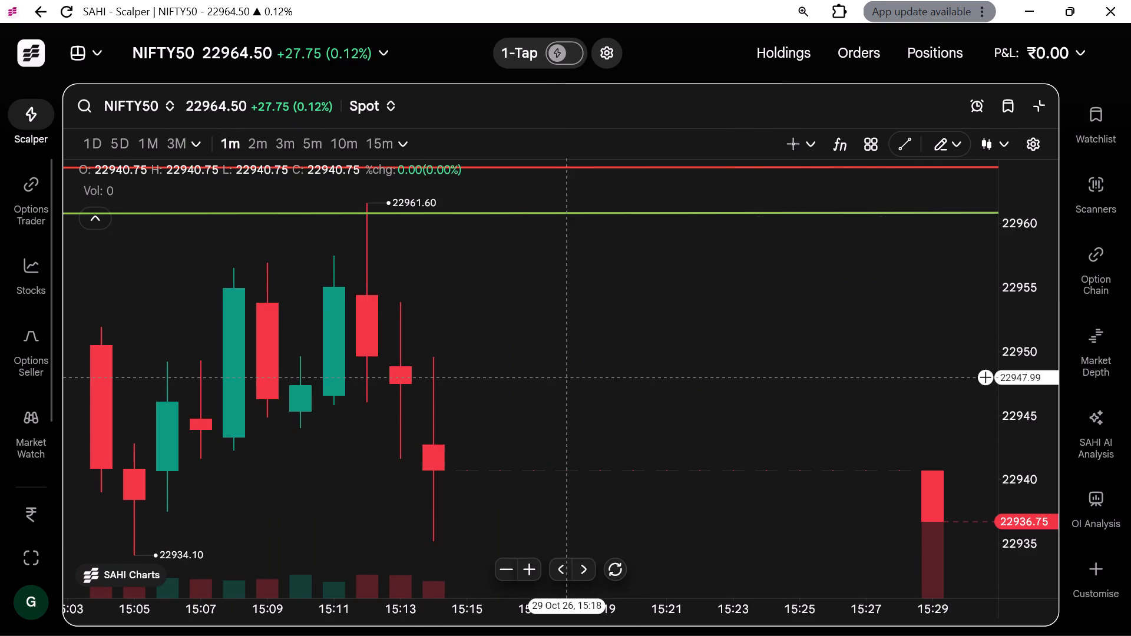
{"action": "scroll", "coordinate": [637, 184], "scroll_direction": "down", "scroll_amount": 2}
{"action": "scroll", "coordinate": [636, 389], "scroll_direction": "down", "scroll_amount": 6}
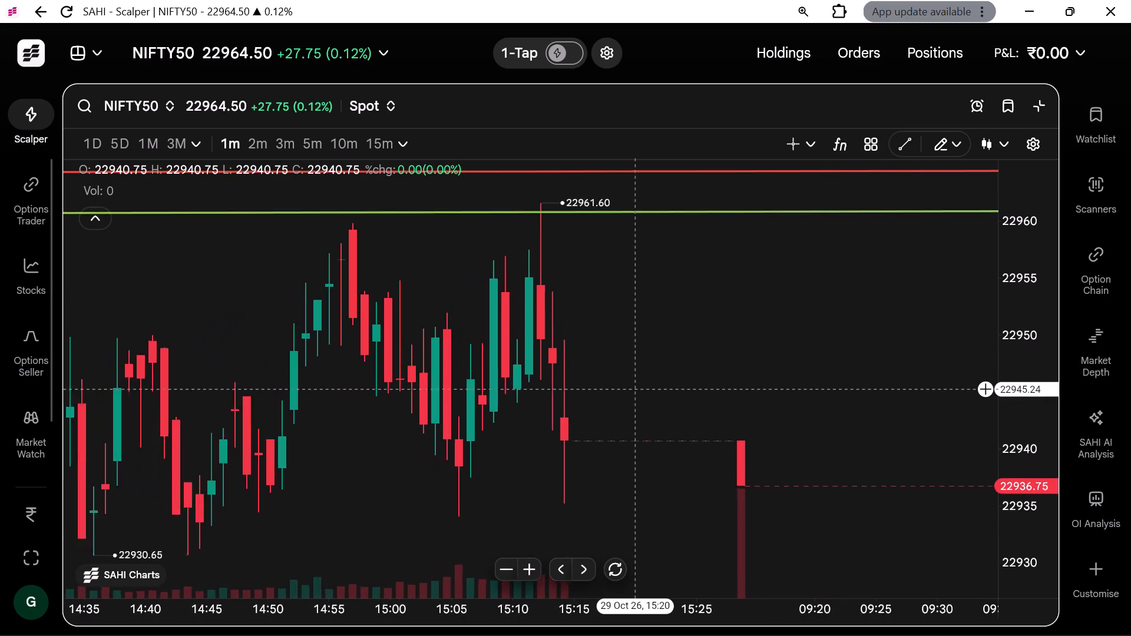
{"action": "scroll", "coordinate": [636, 389], "scroll_direction": "down", "scroll_amount": 5}
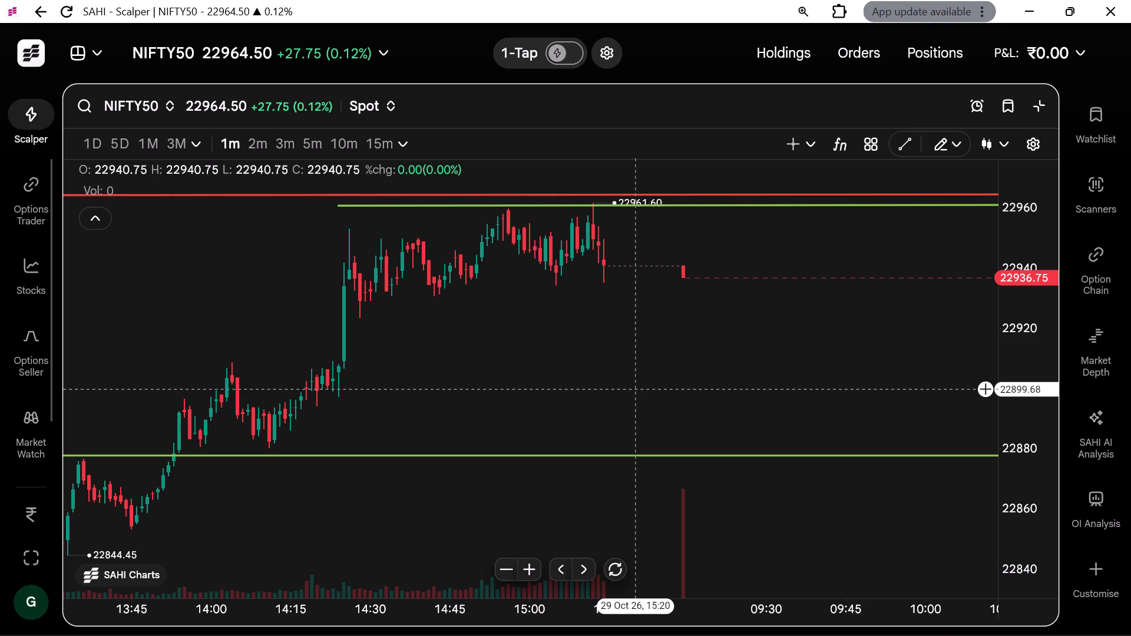
{"action": "scroll", "coordinate": [636, 389], "scroll_direction": "up", "scroll_amount": 1}
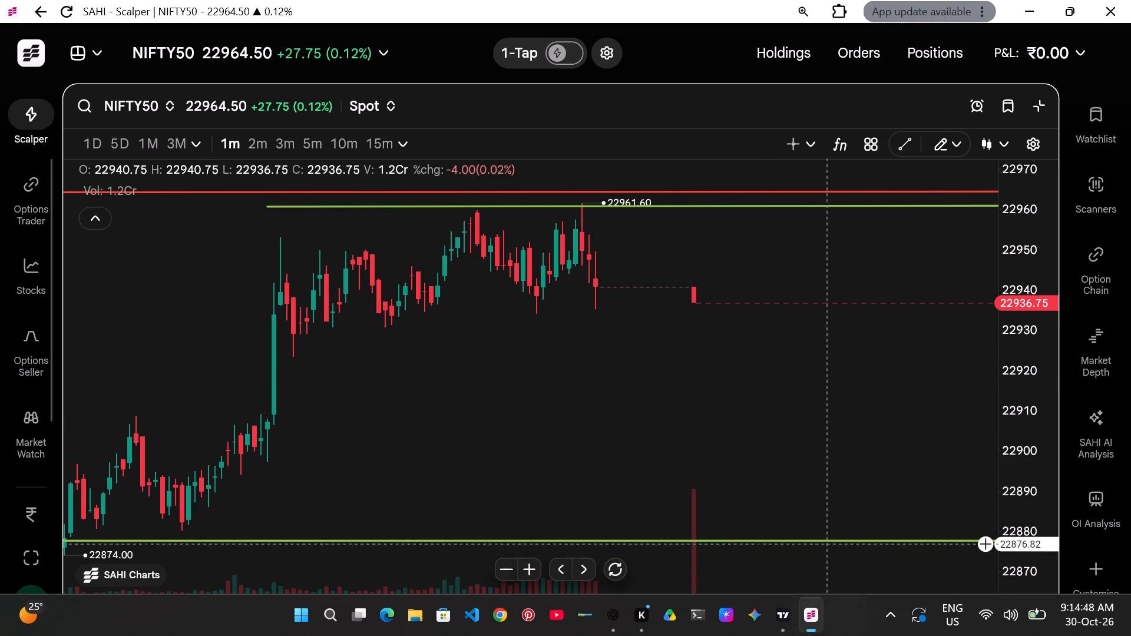
{"action": "scroll", "coordinate": [744, 440], "scroll_direction": "left", "scroll_amount": 1}
{"action": "scroll", "coordinate": [744, 440], "scroll_direction": "down", "scroll_amount": 1}
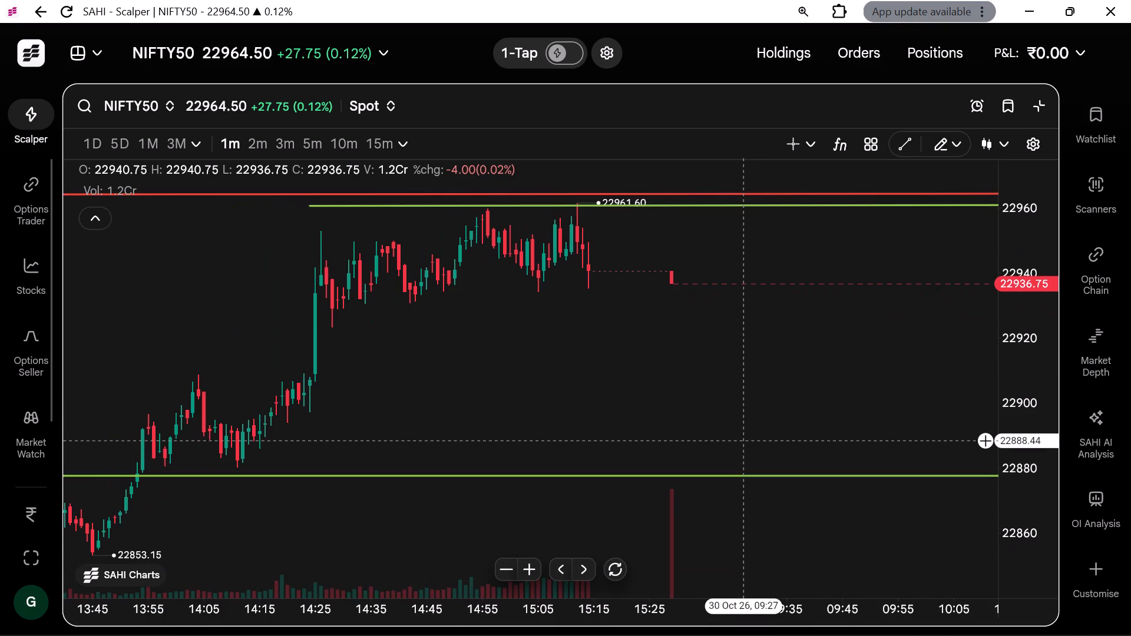
Replace the NIFTY50 spot chart with SENSEX and show it maximised.
{"action": "left_click", "coordinate": [1044, 107]}
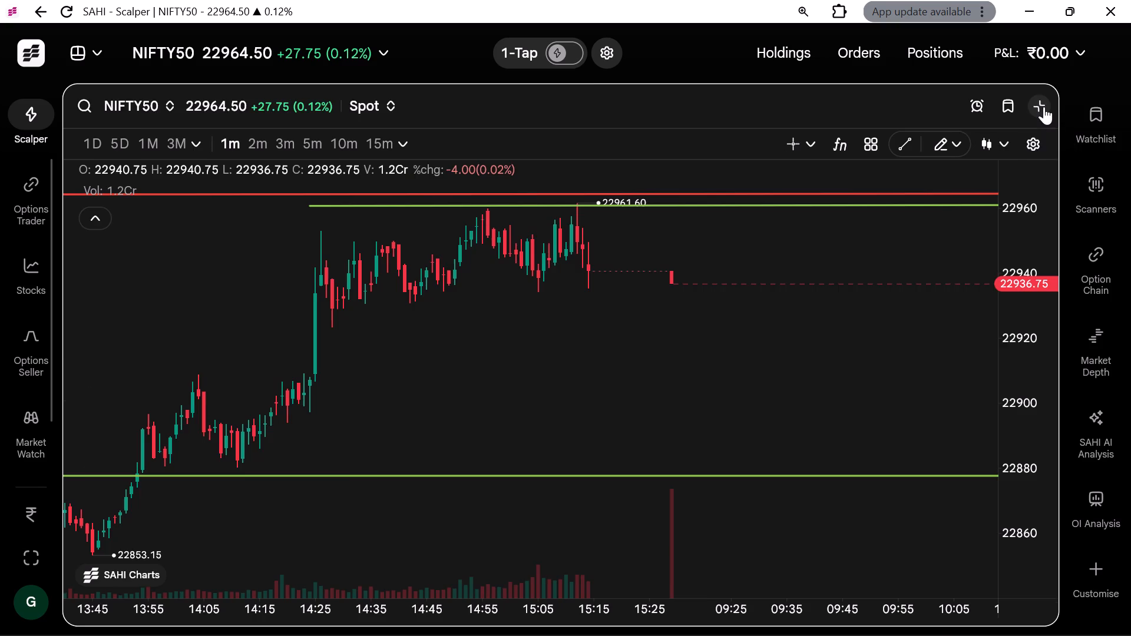
{"action": "left_click", "coordinate": [83, 387]}
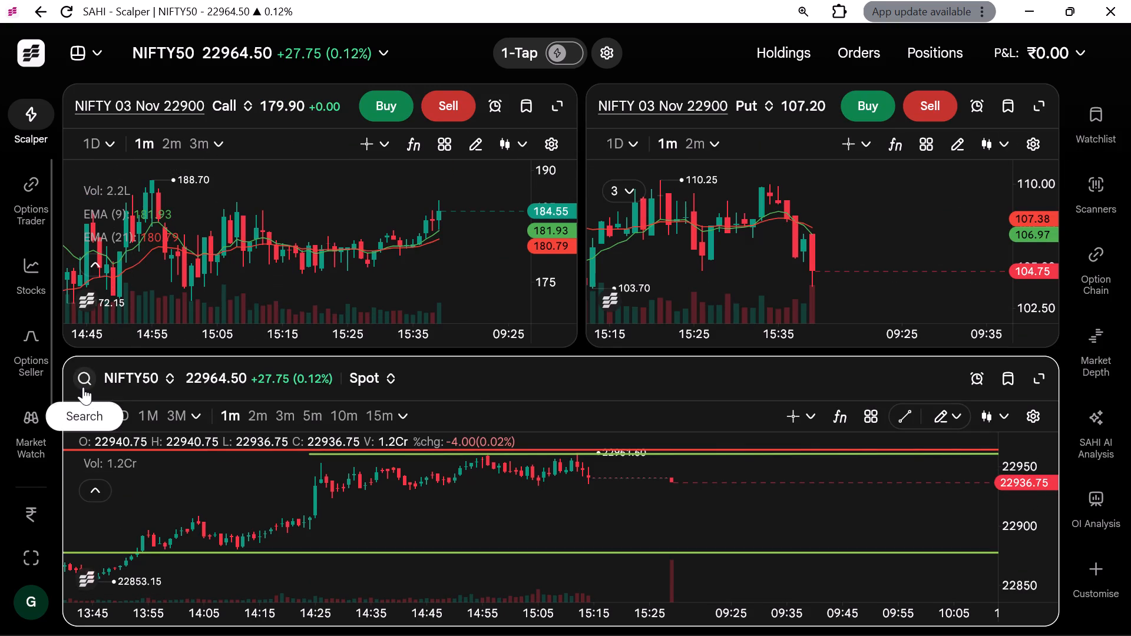
{"action": "key", "text": "s"}
{"action": "left_click", "coordinate": [126, 336]}
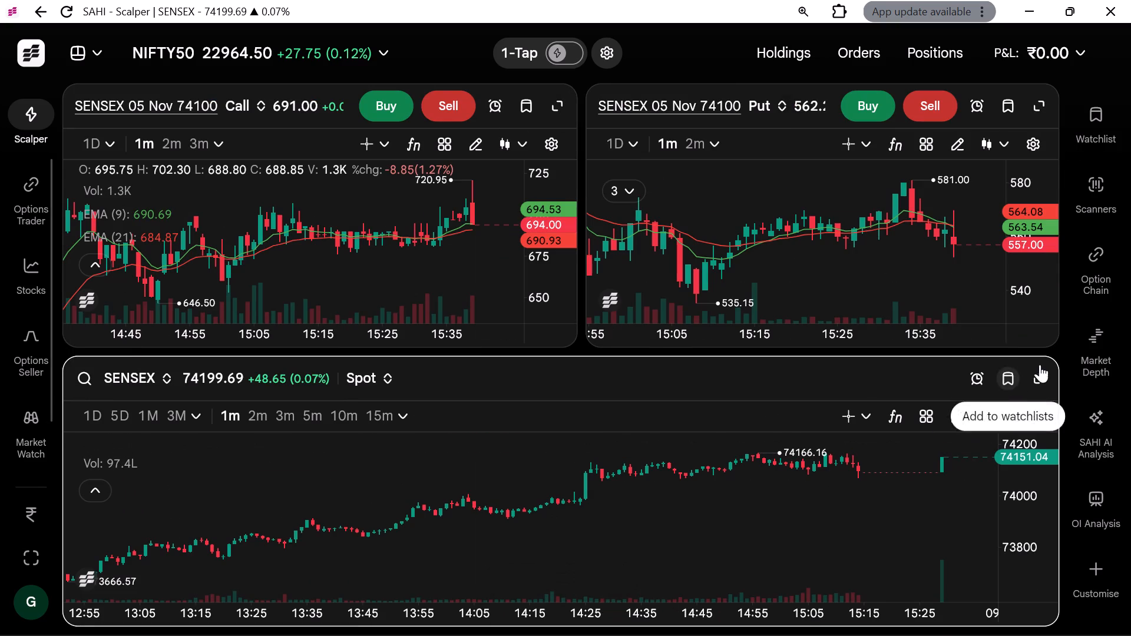
{"action": "left_click_drag", "start_coordinate": [1044, 363], "coordinate": [1041, 373]}
{"action": "left_click", "coordinate": [1041, 373]}
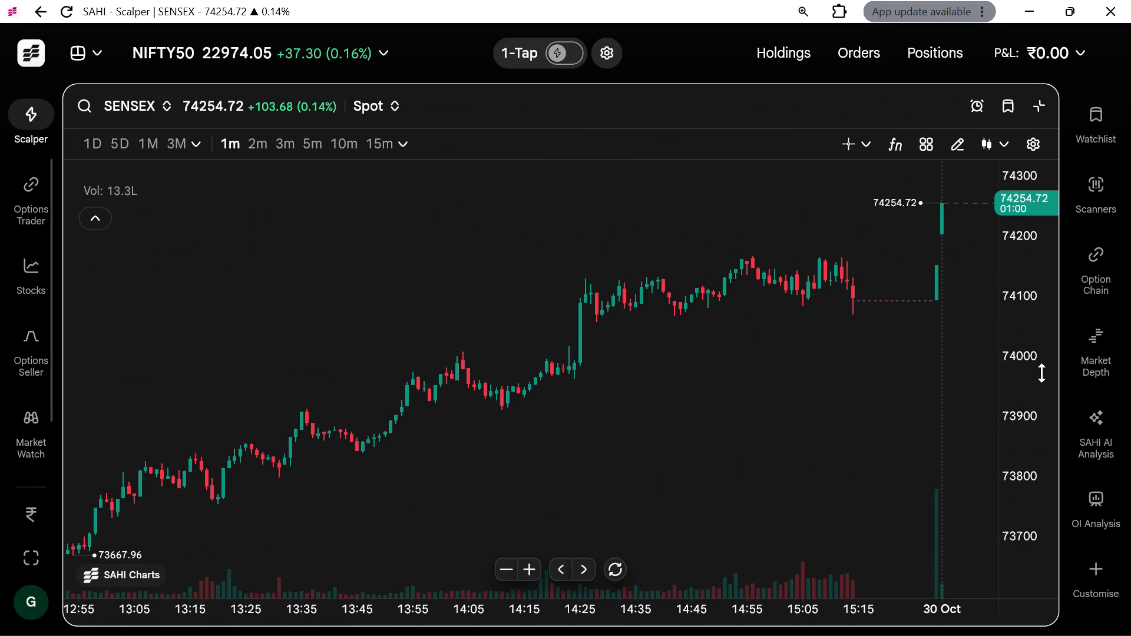
Set the SENSEX spot chart's candle size to 1 day.
{"action": "scroll", "coordinate": [747, 446], "scroll_direction": "left", "scroll_amount": 4}
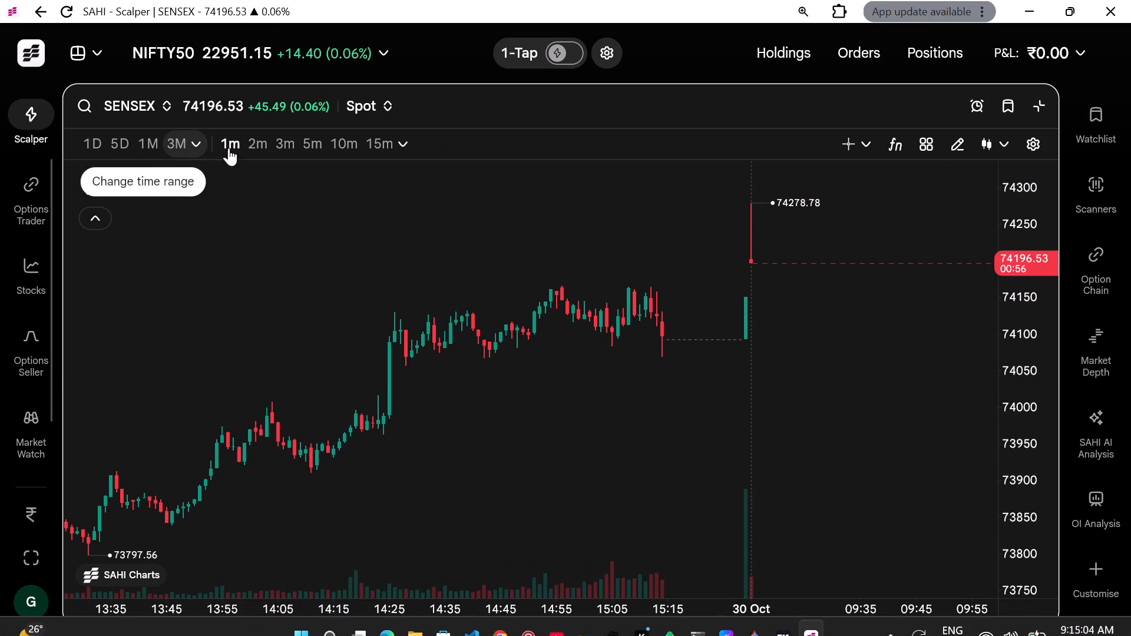
{"action": "left_click", "coordinate": [398, 153]}
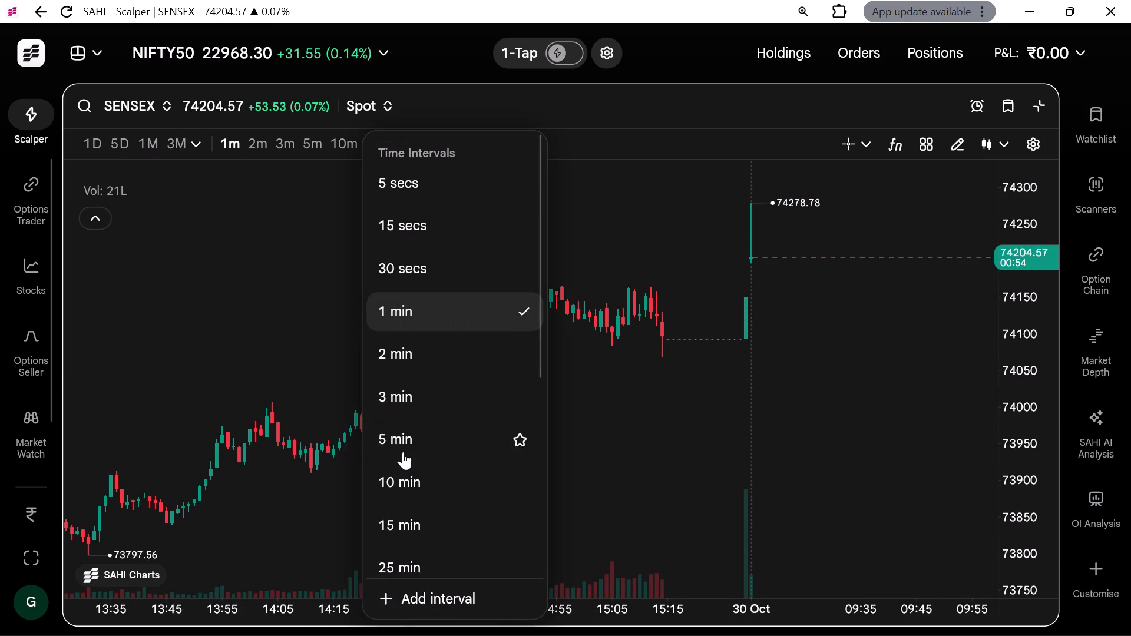
{"action": "scroll", "coordinate": [403, 452], "scroll_direction": "down", "scroll_amount": 3}
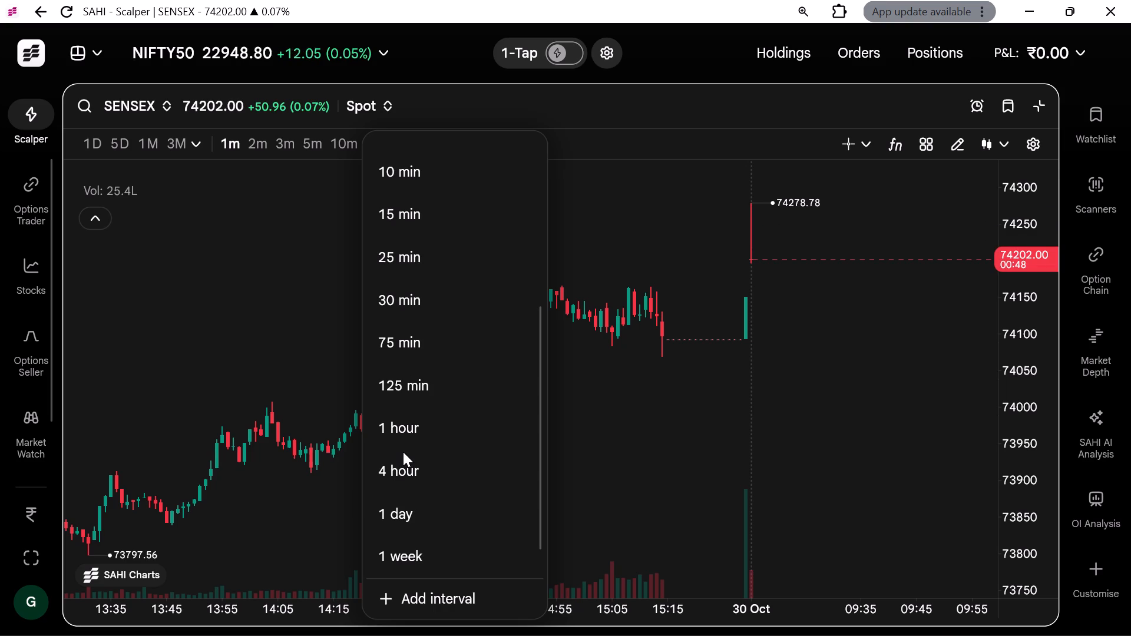
{"action": "left_click", "coordinate": [405, 502]}
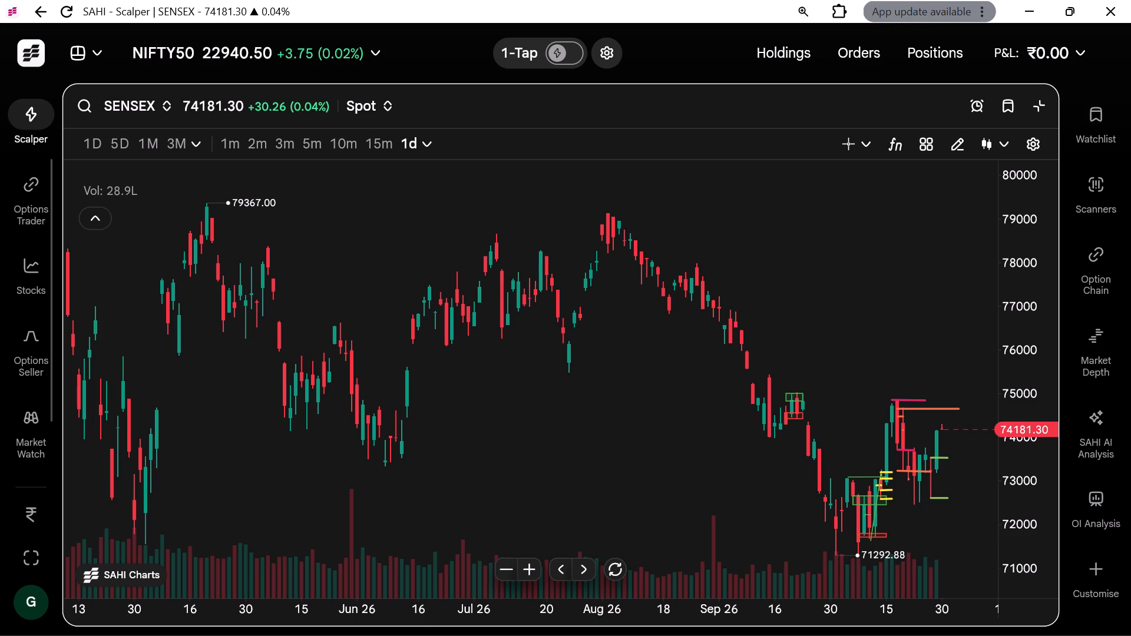
Draw a near-horizontal trend line at the top of SENSEX's 29 Oct candle, about 74,160, from 28 Oct to 9 Nov.
{"action": "scroll", "coordinate": [617, 469], "scroll_direction": "up", "scroll_amount": 2}
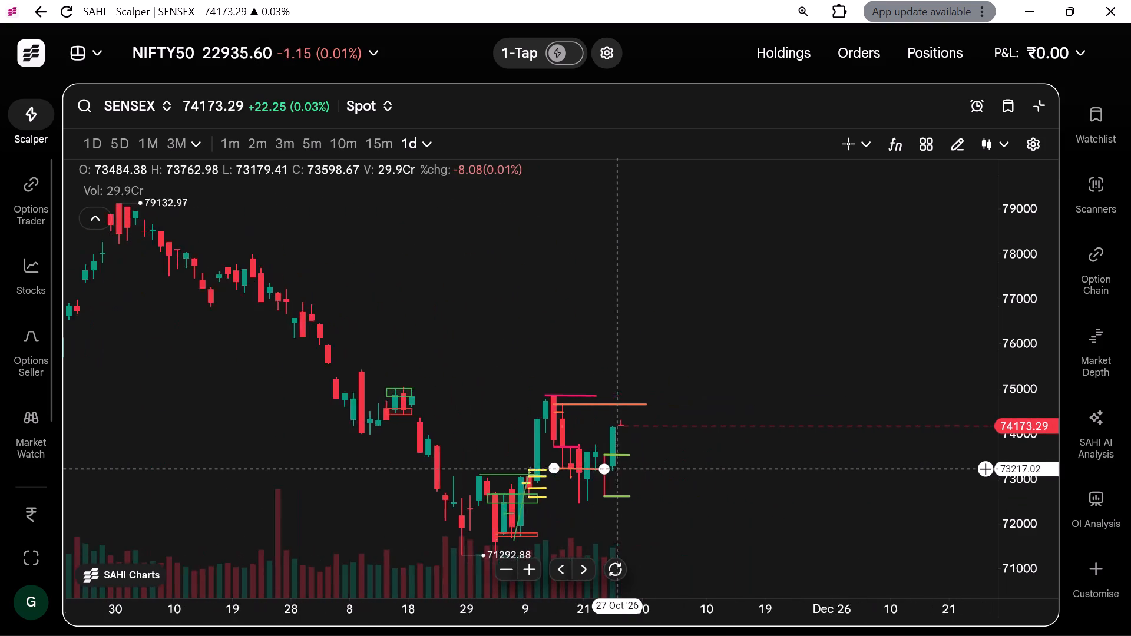
{"action": "scroll", "coordinate": [617, 469], "scroll_direction": "up", "scroll_amount": 3}
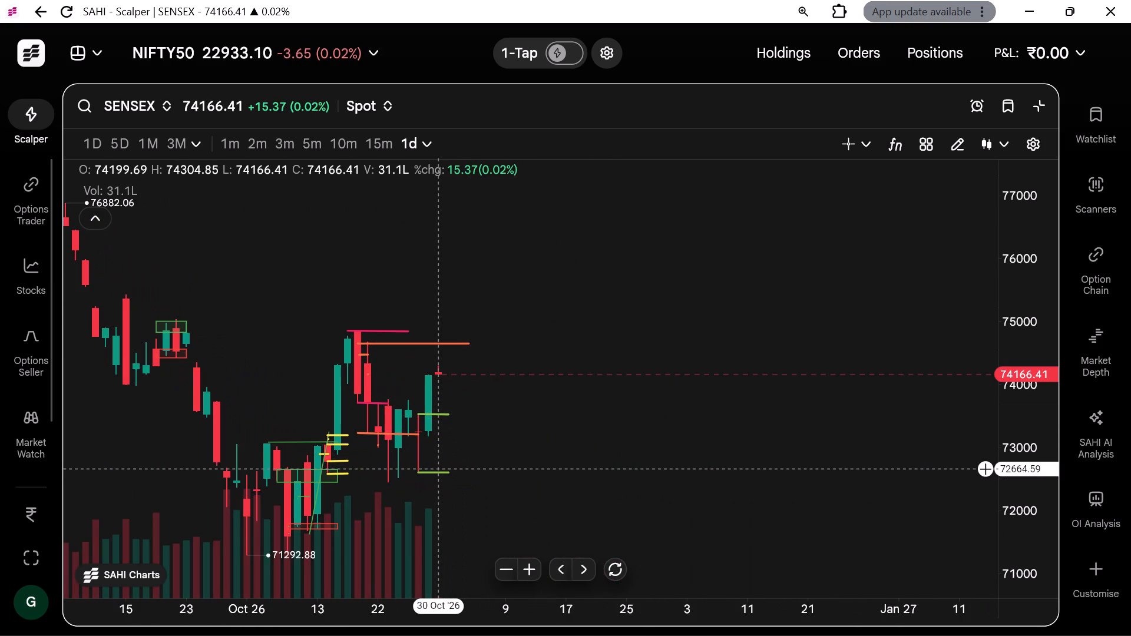
{"action": "scroll", "coordinate": [617, 469], "scroll_direction": "up", "scroll_amount": 1}
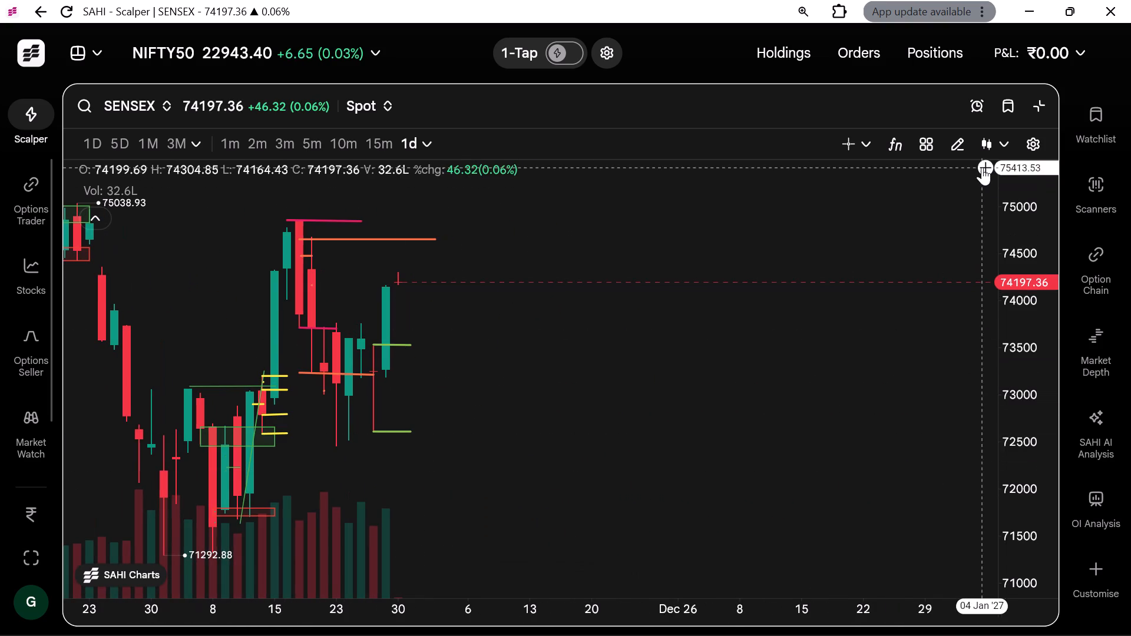
{"action": "left_click", "coordinate": [952, 150]}
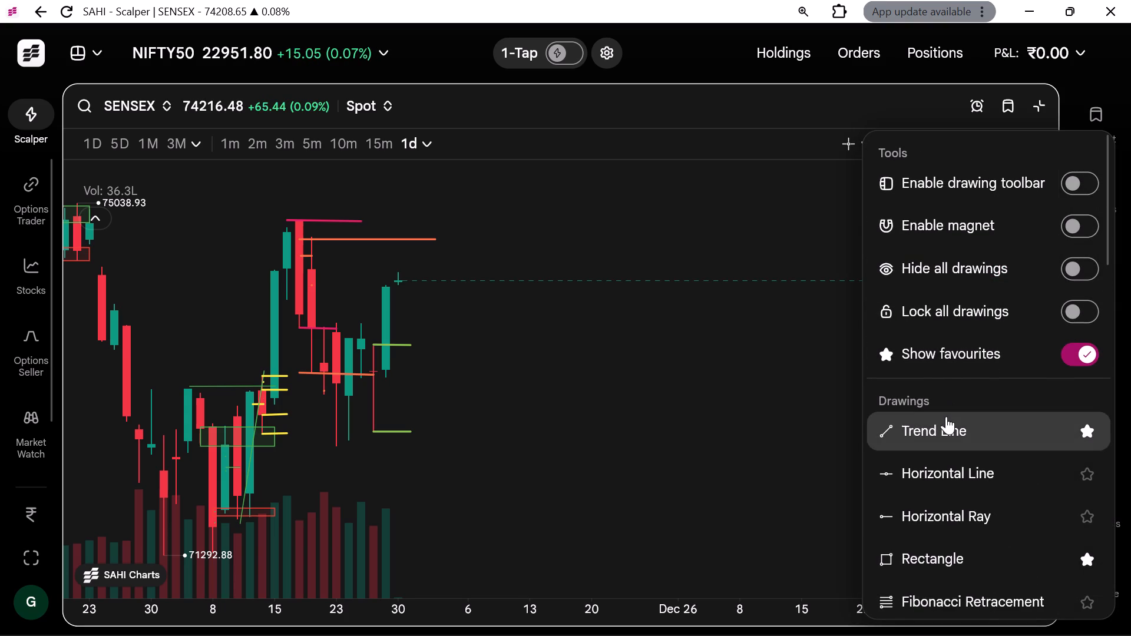
{"action": "left_click", "coordinate": [946, 416]}
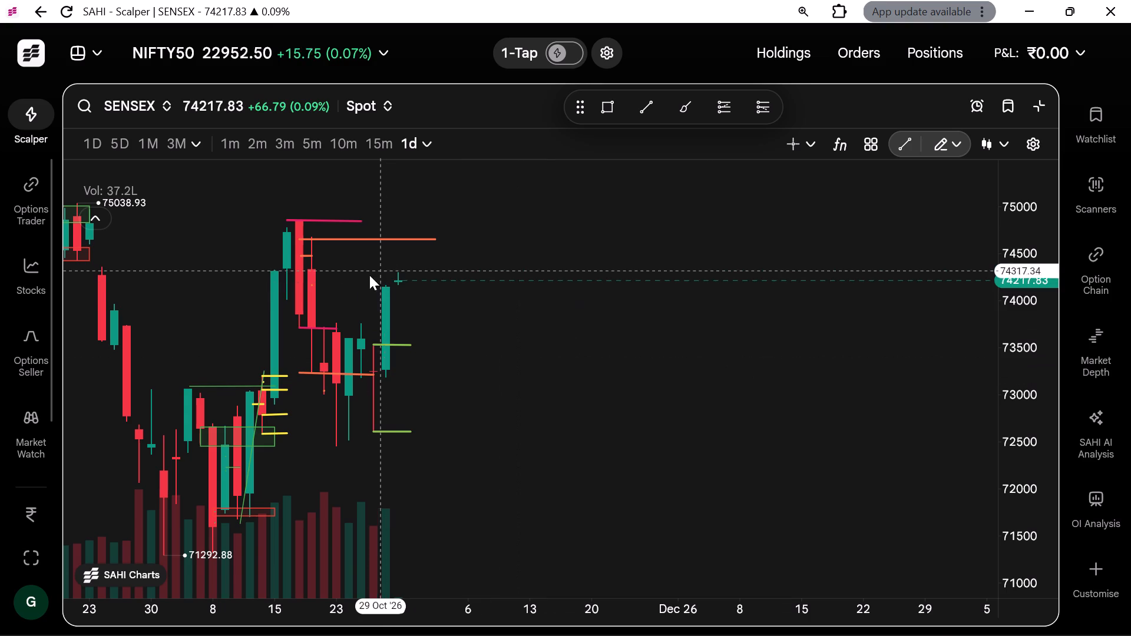
{"action": "left_click", "coordinate": [373, 286]}
{"action": "left_click_drag", "start_coordinate": [373, 286], "coordinate": [401, 290]}
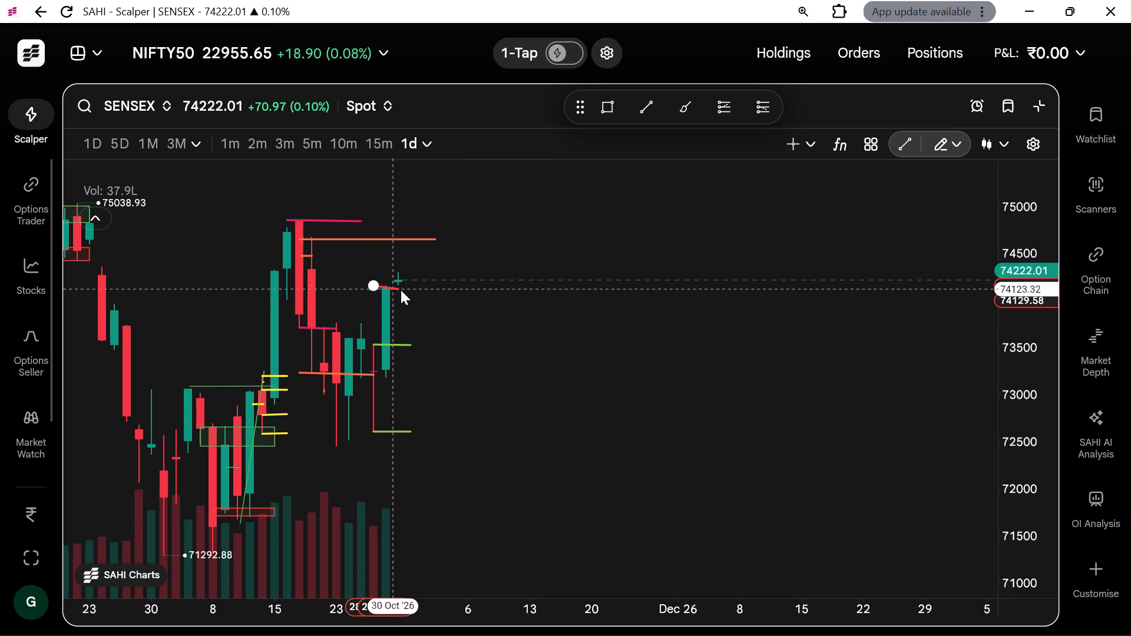
{"action": "left_click_drag", "start_coordinate": [401, 290], "coordinate": [484, 286]}
{"action": "left_click", "coordinate": [484, 286]}
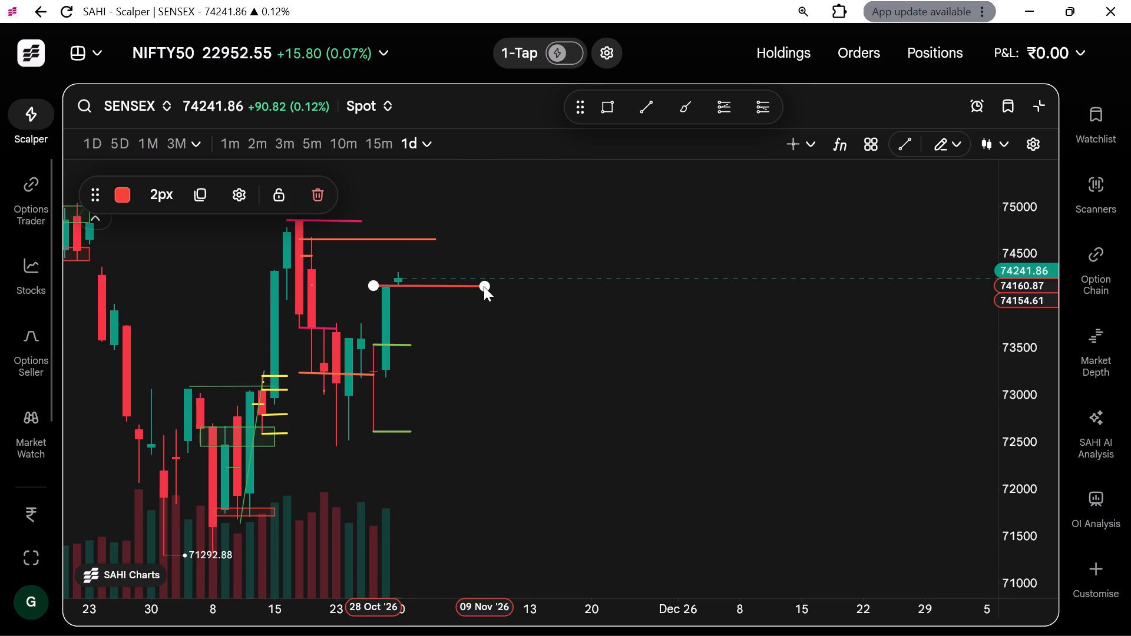
{"action": "left_click", "coordinate": [520, 319]}
Draw a near-horizontal trend line at the low of SENSEX's 29 Oct candle, about 73,170, from 28 Oct to 6 Nov.
{"action": "left_click", "coordinate": [902, 139]}
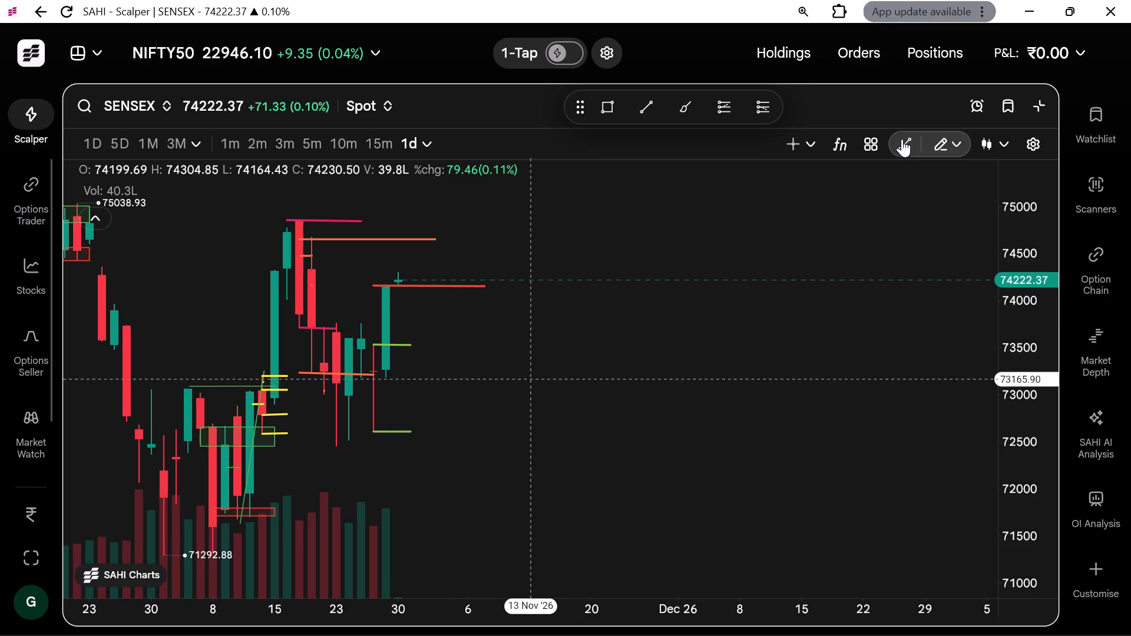
{"action": "left_click", "coordinate": [377, 378]}
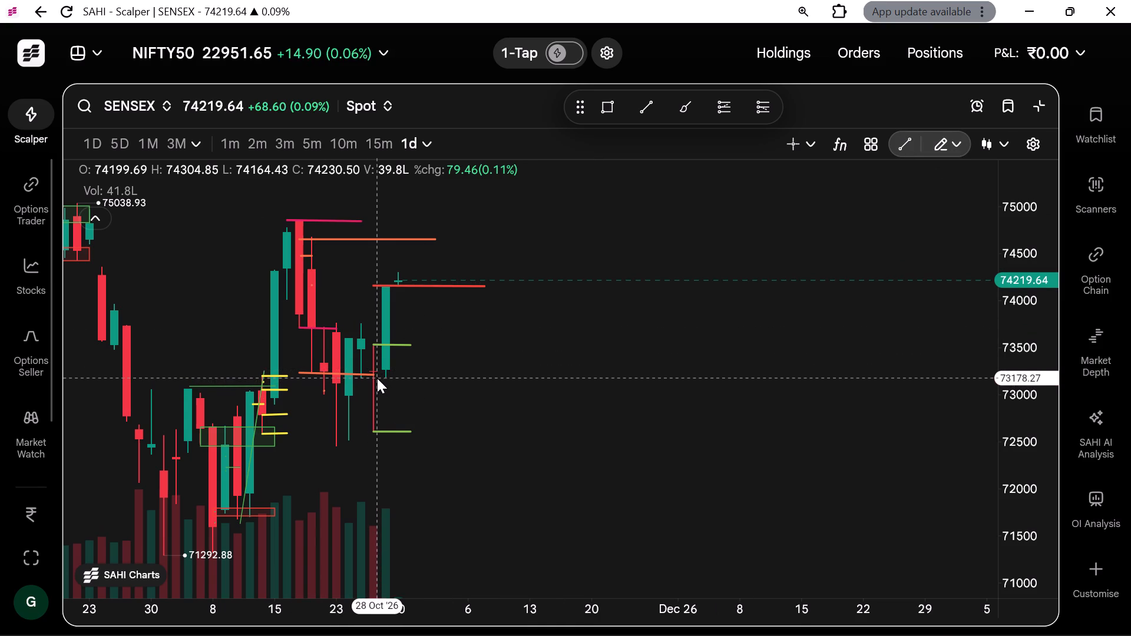
{"action": "left_click_drag", "start_coordinate": [377, 378], "coordinate": [468, 376]}
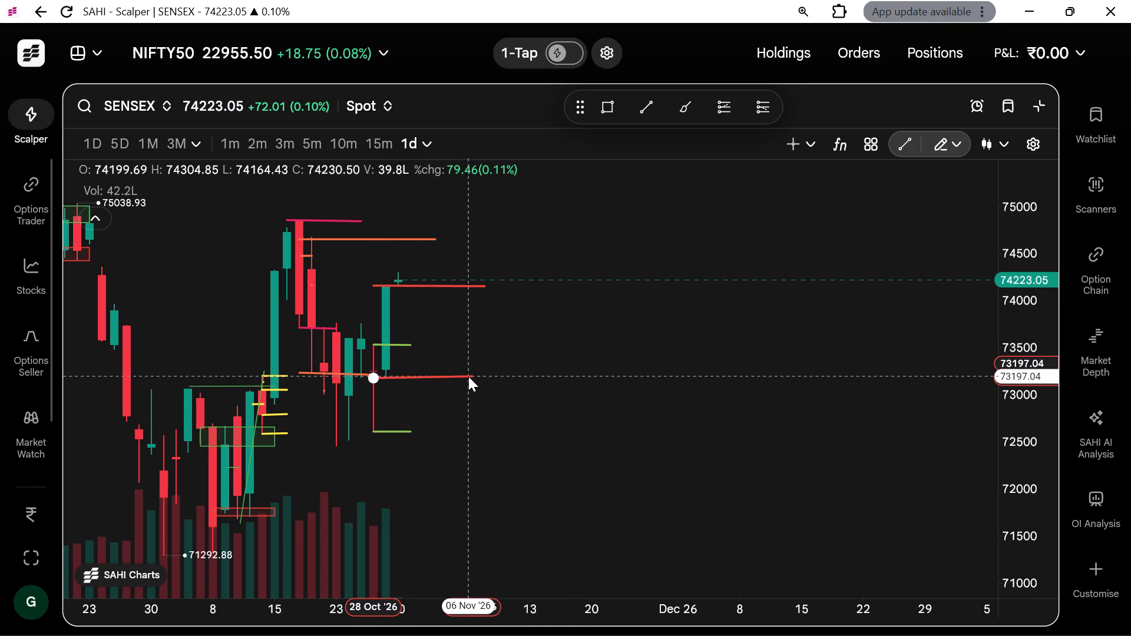
{"action": "left_click_drag", "start_coordinate": [468, 376], "coordinate": [469, 379]}
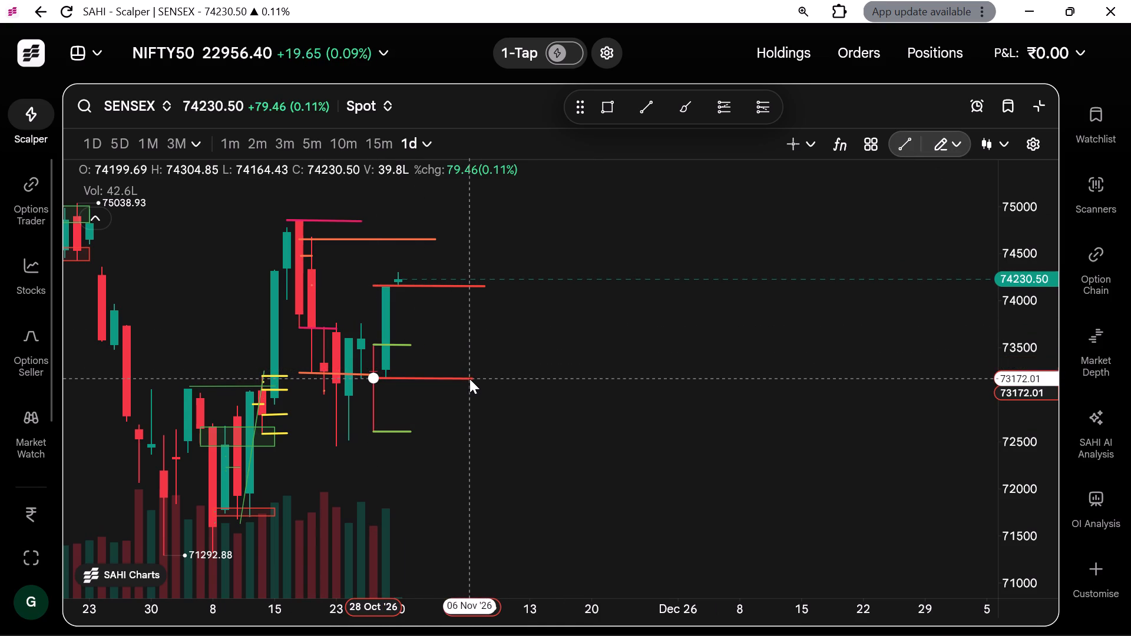
{"action": "left_click_drag", "start_coordinate": [469, 379], "coordinate": [469, 380]}
{"action": "left_click", "coordinate": [469, 380]}
{"action": "left_click", "coordinate": [493, 452]}
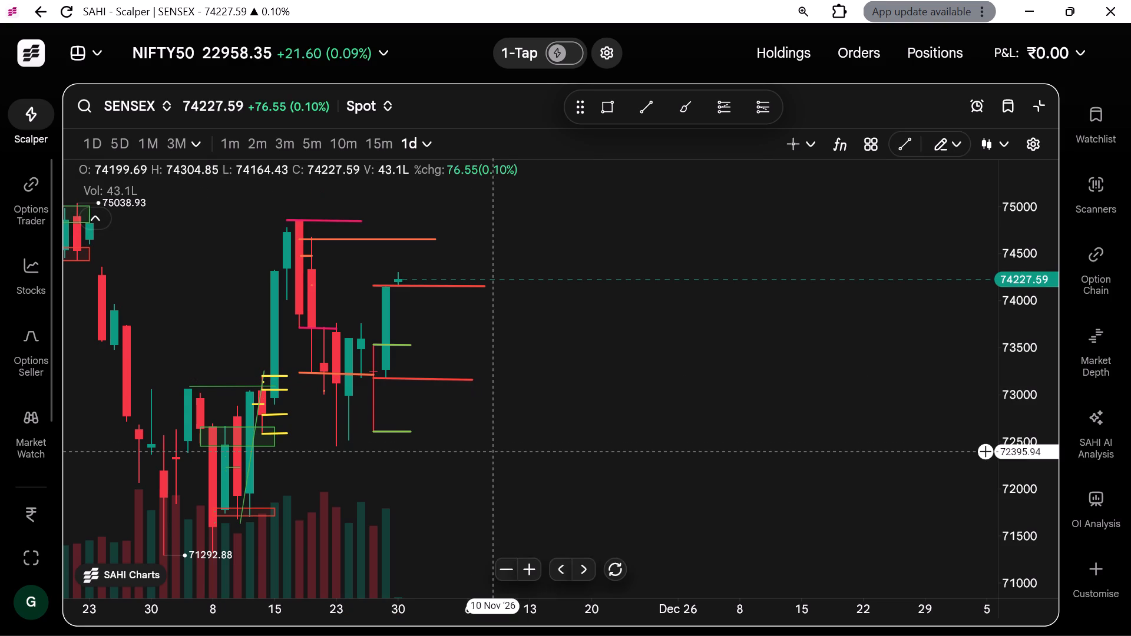
Show the SENSEX spot chart in 1-minute candles and examine the 30 Oct opening against the drawn high level.
{"action": "left_click", "coordinate": [242, 138]}
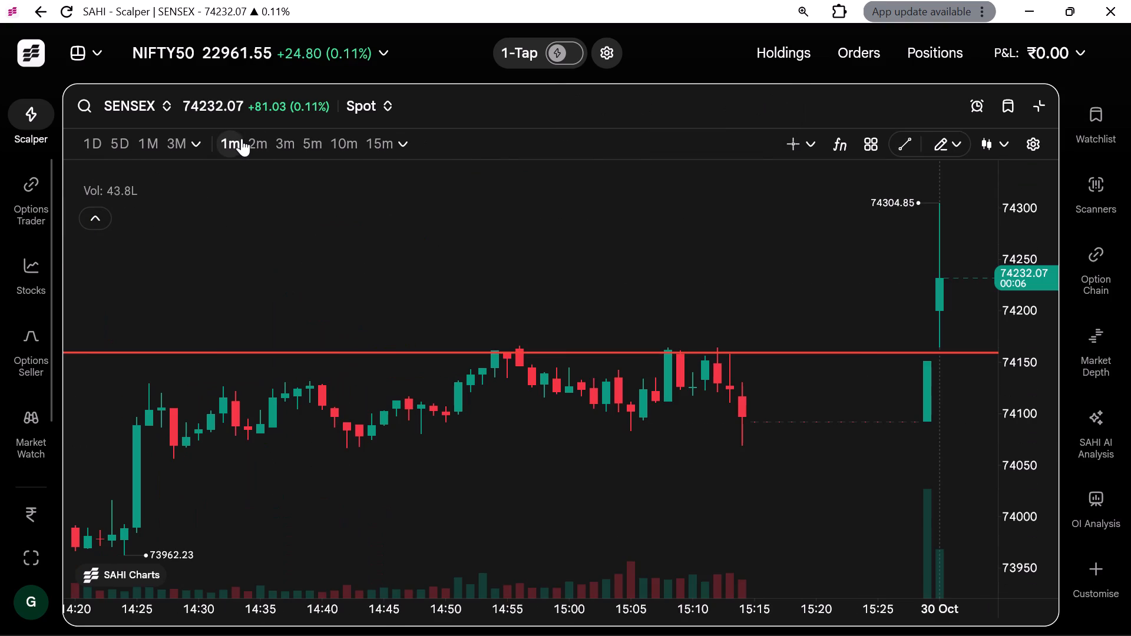
{"action": "scroll", "coordinate": [513, 277], "scroll_direction": "down", "scroll_amount": 3}
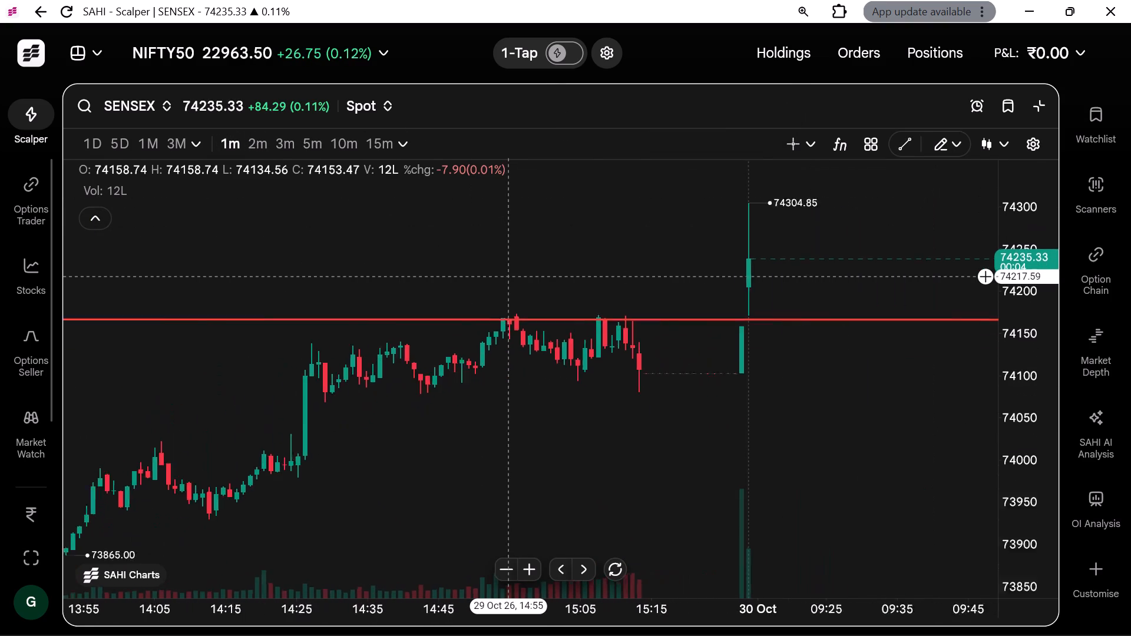
{"action": "scroll", "coordinate": [513, 277], "scroll_direction": "down", "scroll_amount": 4}
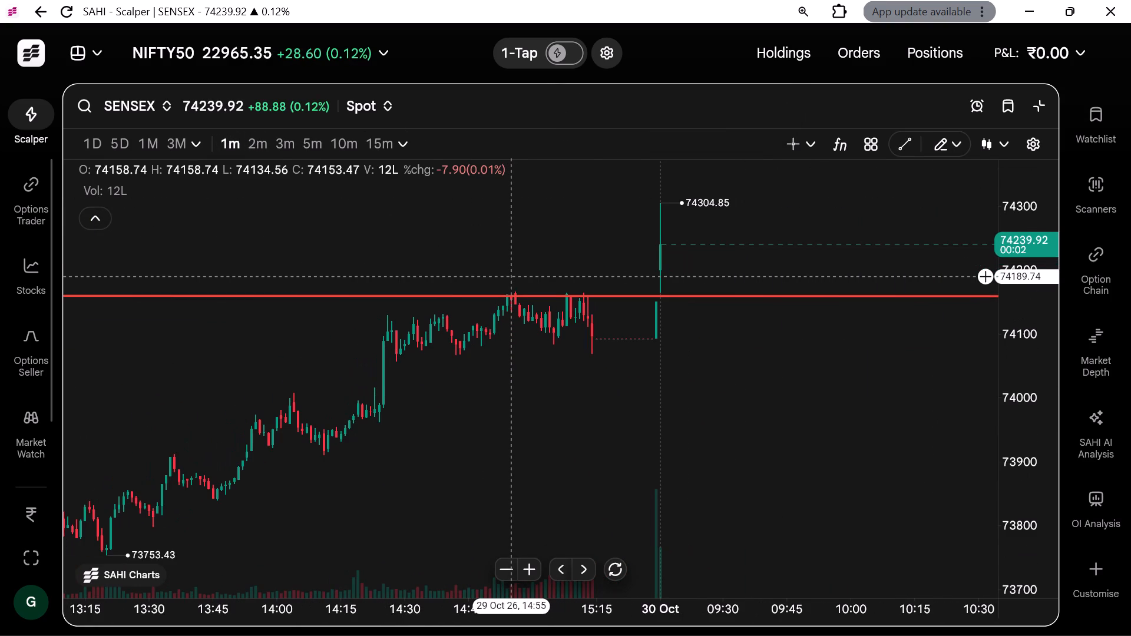
{"action": "scroll", "coordinate": [513, 277], "scroll_direction": "down", "scroll_amount": 1}
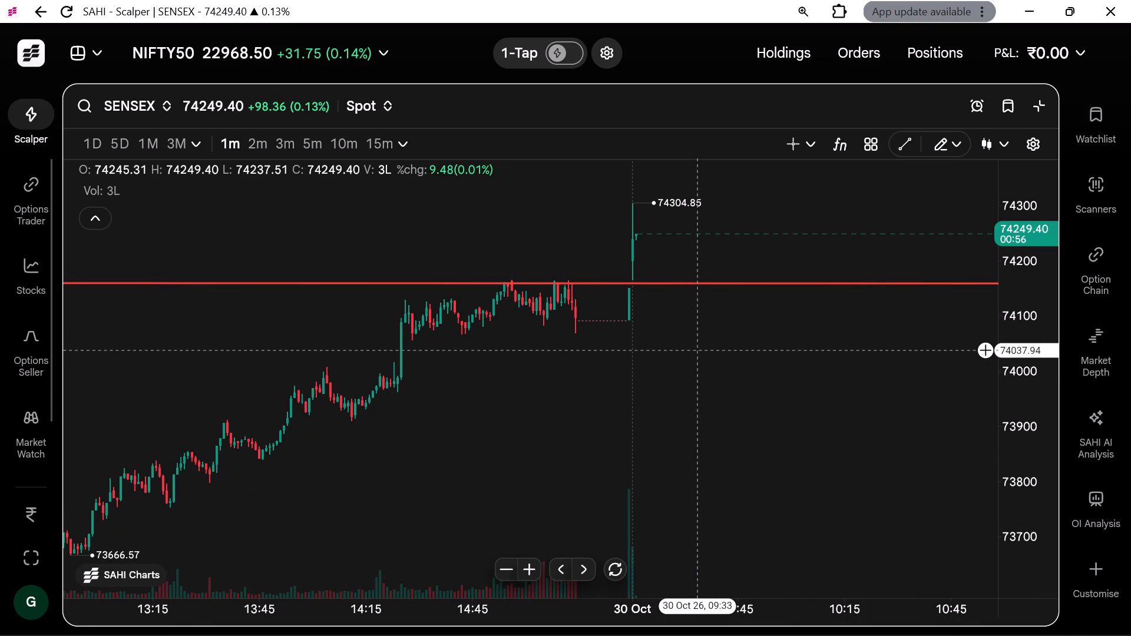
{"action": "scroll", "coordinate": [697, 350], "scroll_direction": "up", "scroll_amount": 5}
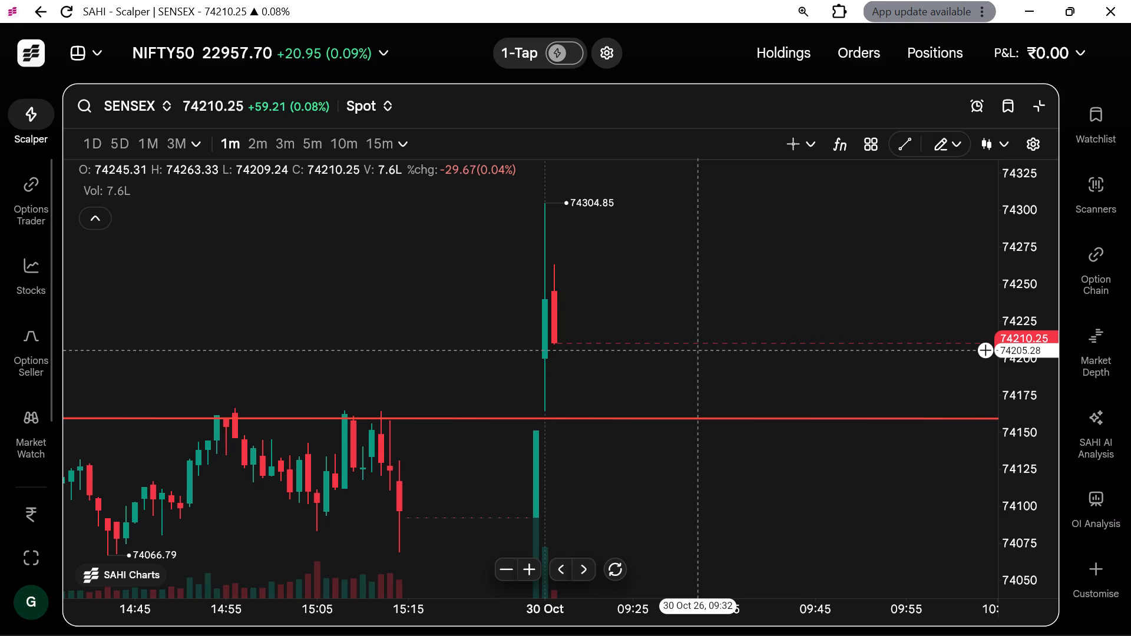
Replace the maximised SENSEX spot chart with NIFTY50 to view its 1-minute candles.
{"action": "left_click", "coordinate": [85, 104]}
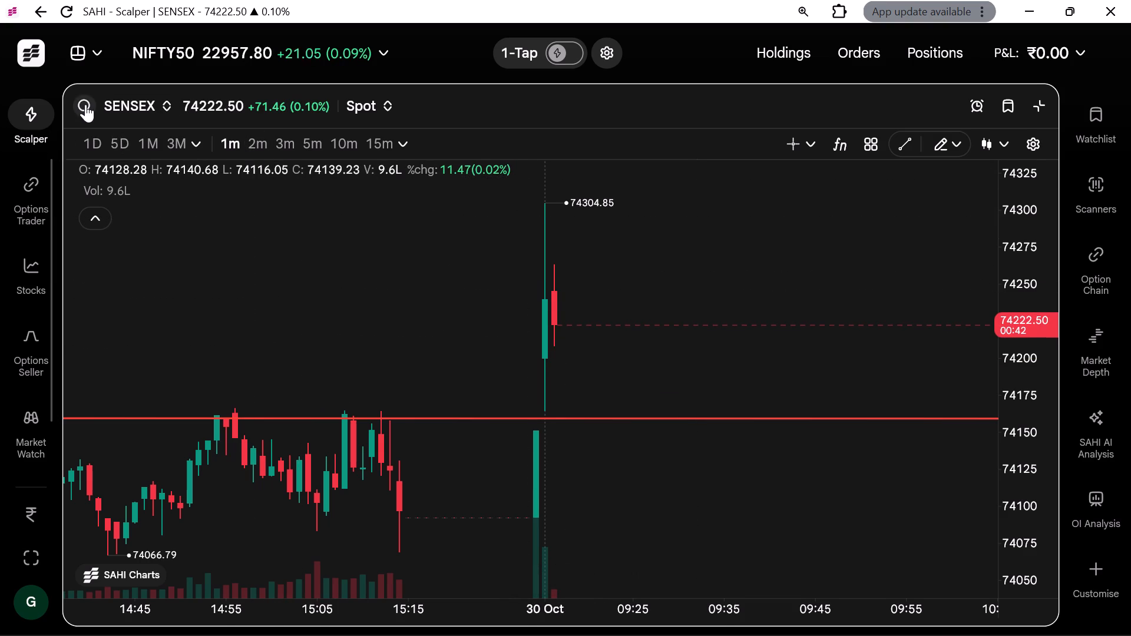
{"action": "left_click", "coordinate": [140, 287]}
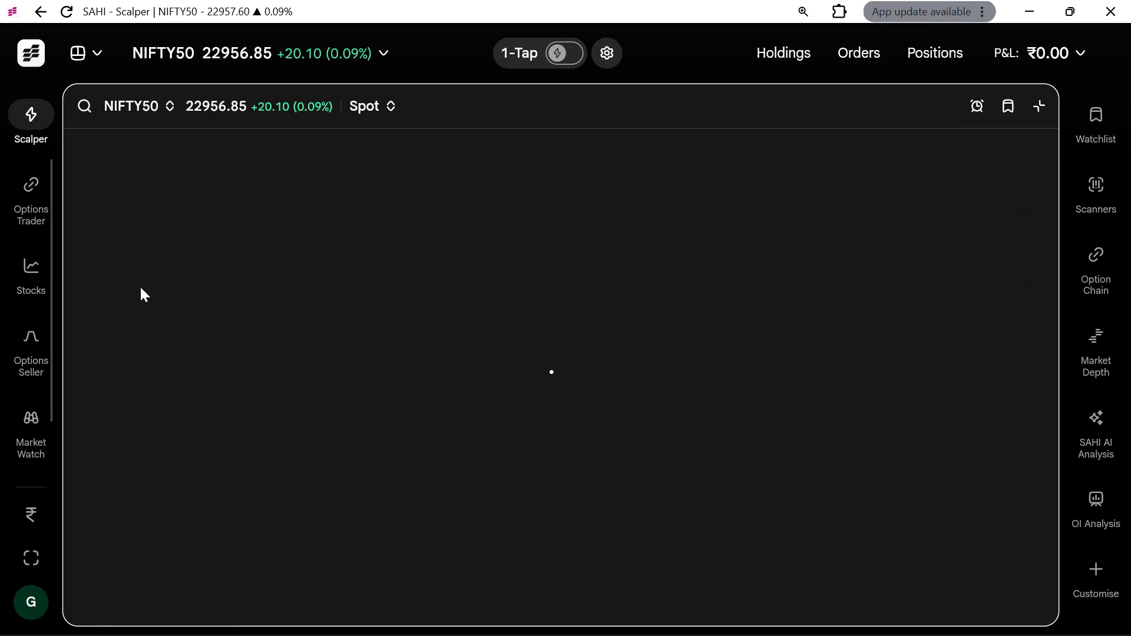
{"action": "scroll", "coordinate": [686, 299], "scroll_direction": "down", "scroll_amount": 1}
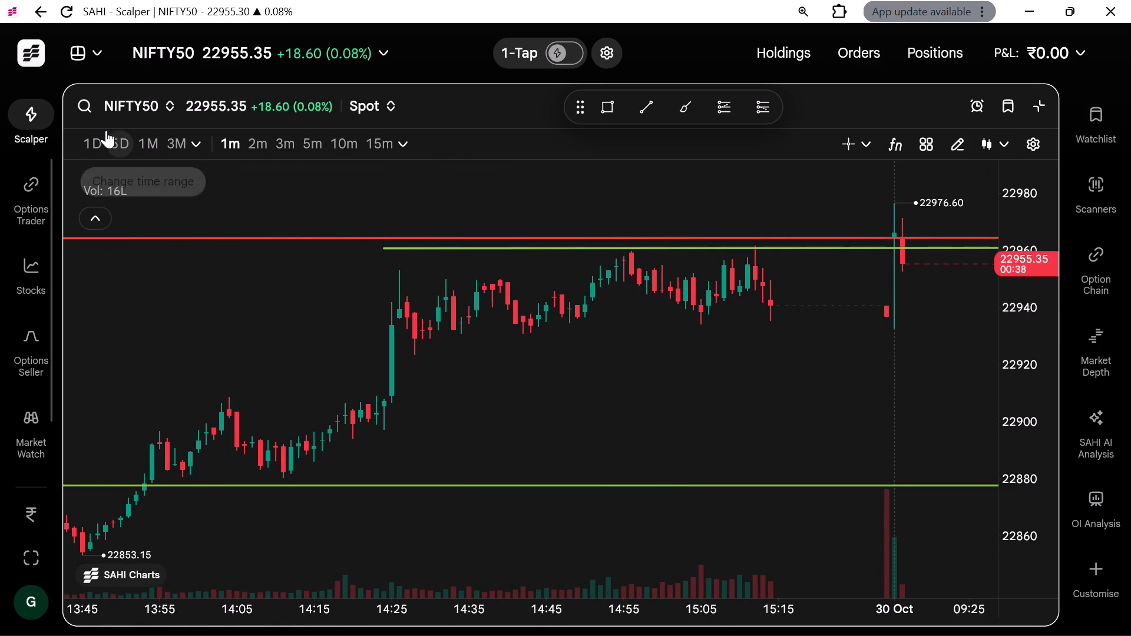
Replace the NIFTY50 spot chart with BANKNIFTY and restore the layout with the Call and Put option charts.
{"action": "left_click", "coordinate": [84, 108]}
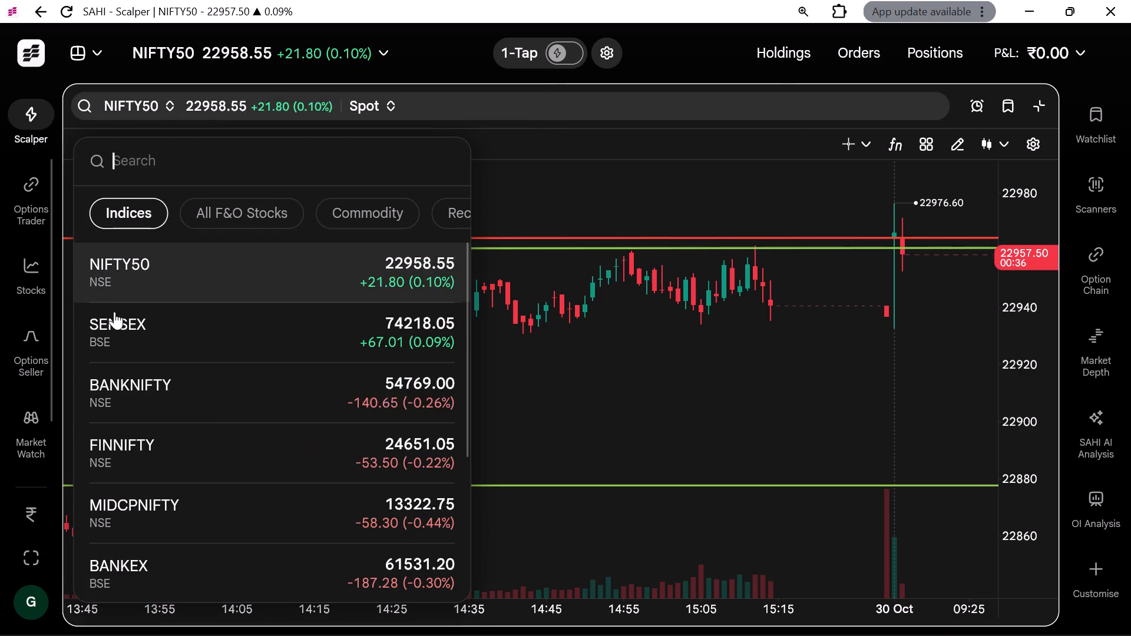
{"action": "left_click", "coordinate": [113, 379]}
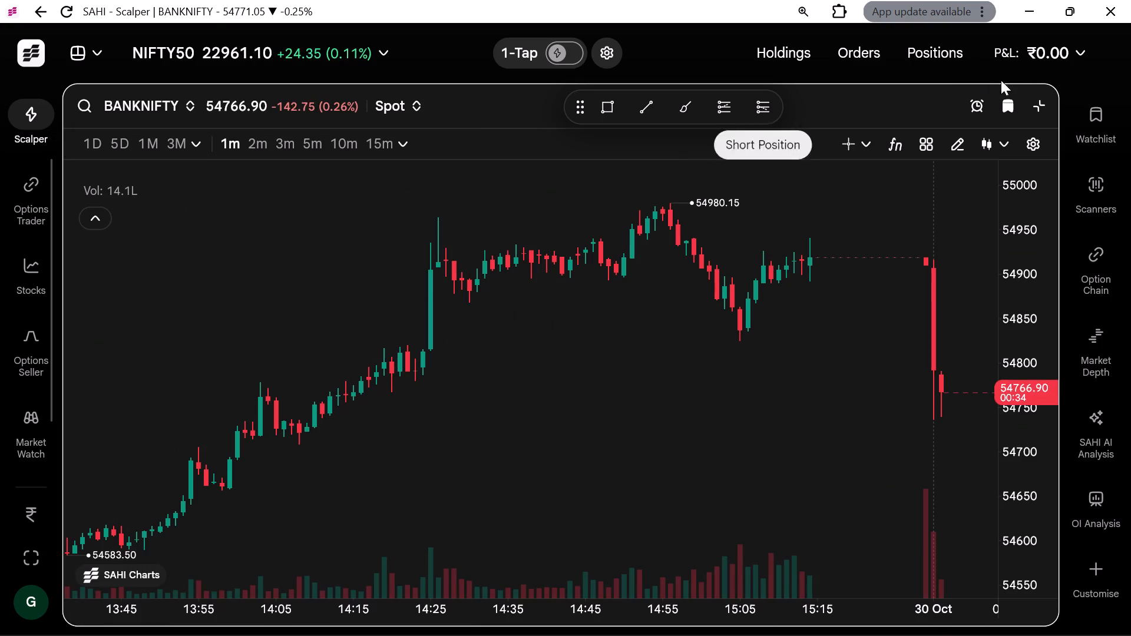
{"action": "left_click", "coordinate": [1044, 97]}
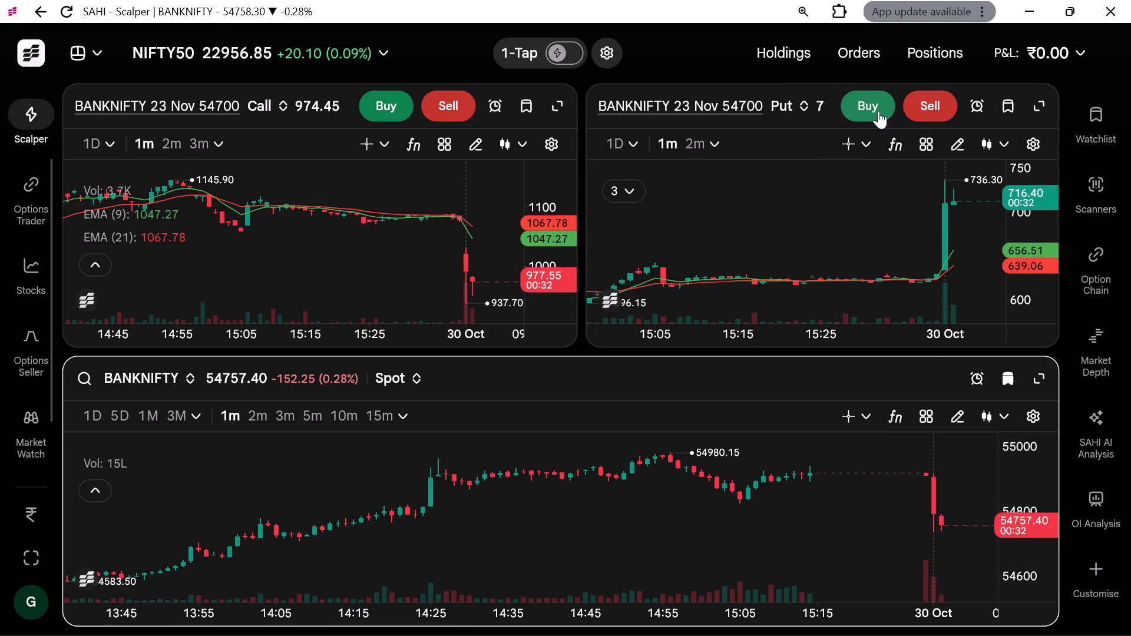
Open the buy order tickets of the BANKNIFTY 23 Nov 54700 Put and Call to check their margins.
{"action": "left_click", "coordinate": [878, 111]}
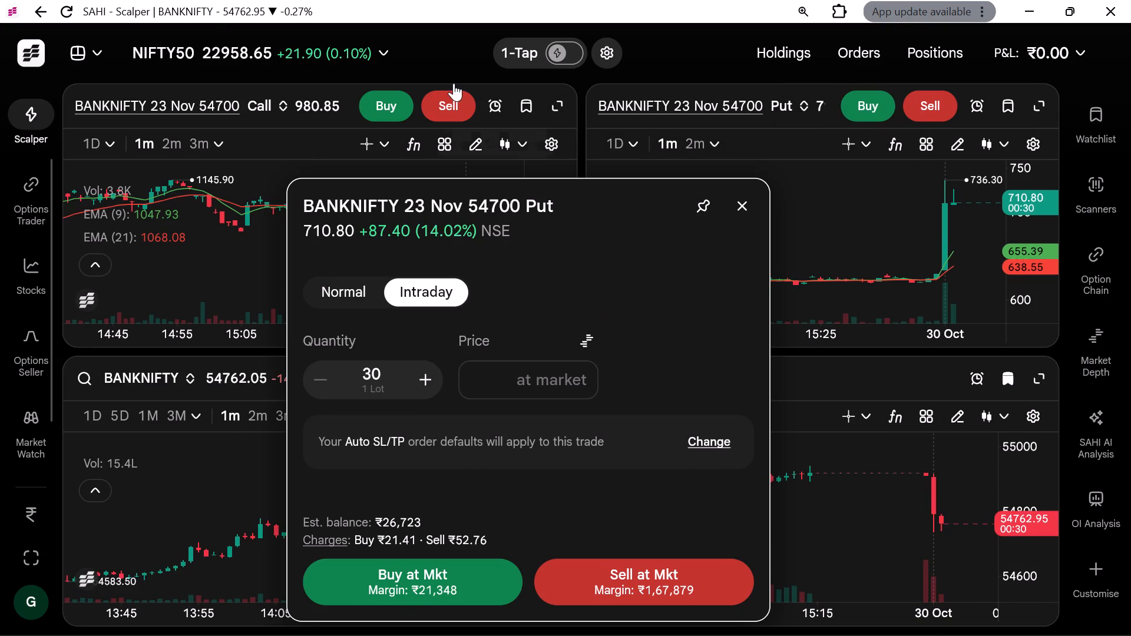
{"action": "left_click", "coordinate": [382, 98]}
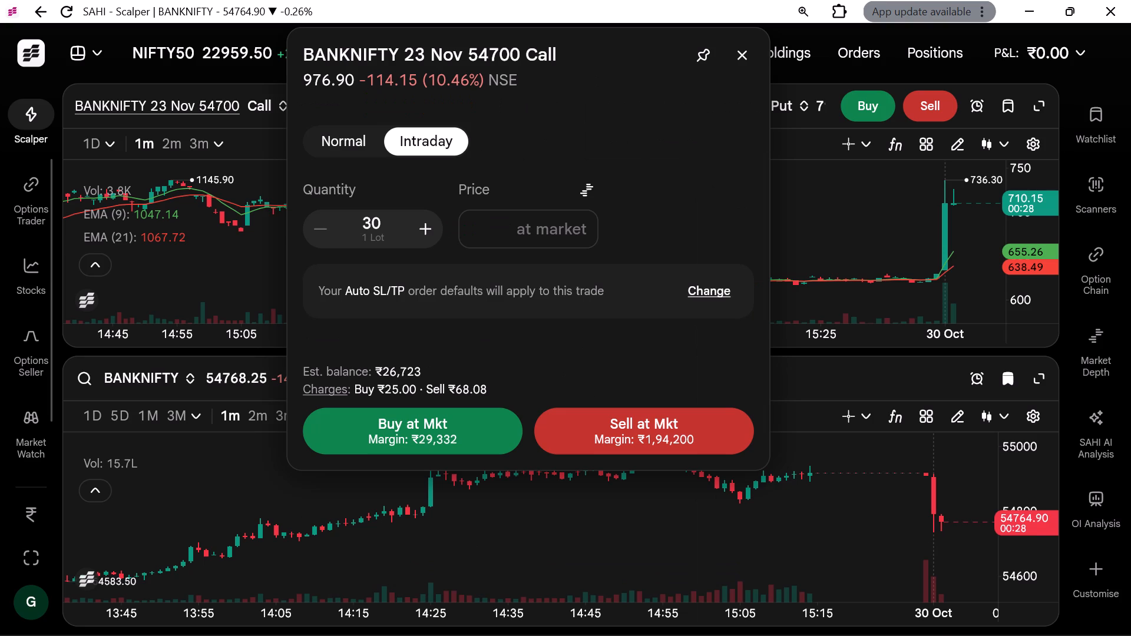
Switch the spot chart back to NIFTY50 and close the BANKNIFTY Call order ticket without placing an order.
{"action": "left_click", "coordinate": [82, 382]}
{"action": "left_click", "coordinate": [138, 287]}
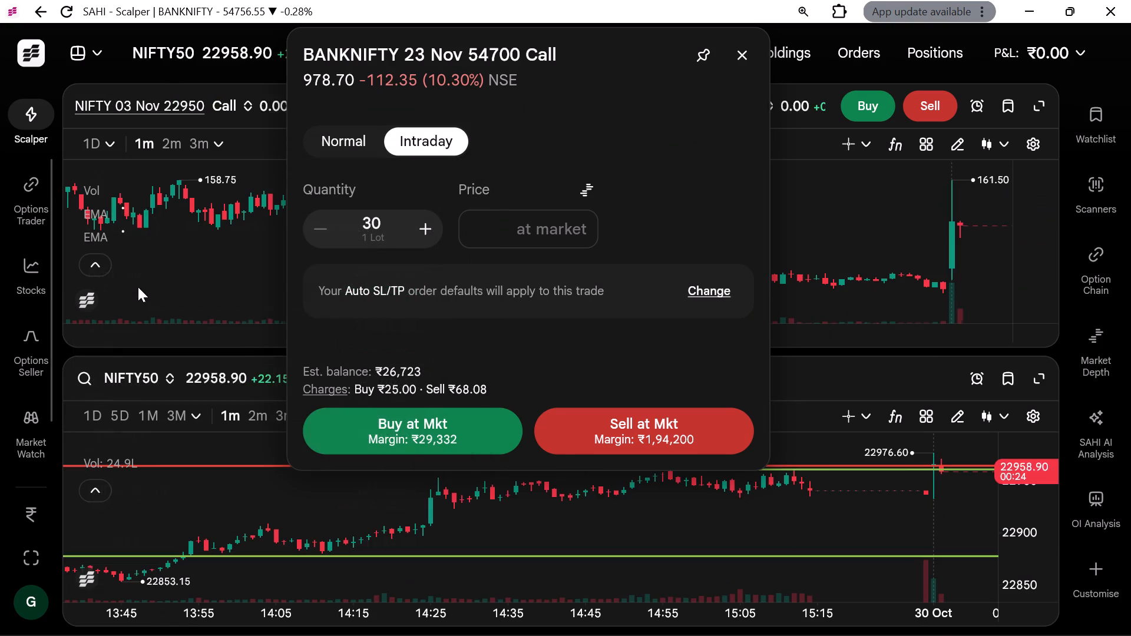
{"action": "left_click", "coordinate": [745, 55]}
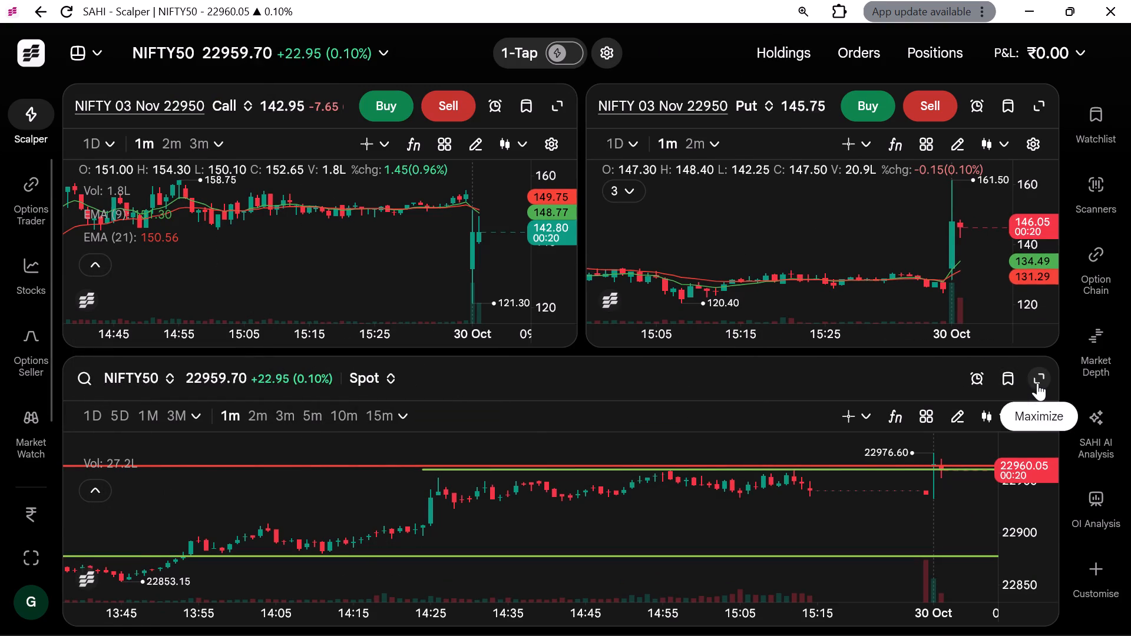
Maximise the NIFTY50 spot chart and examine the 30 Oct opening 1-minute candles against the drawn levels.
{"action": "left_click", "coordinate": [1037, 383]}
{"action": "scroll", "coordinate": [885, 373], "scroll_direction": "left", "scroll_amount": 3}
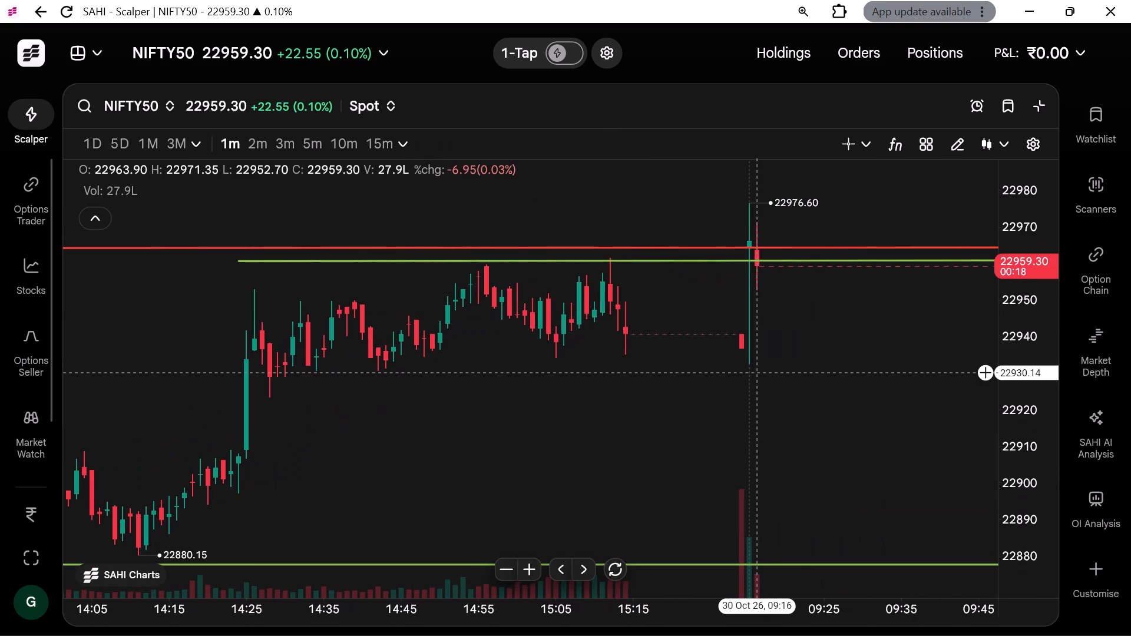
{"action": "scroll", "coordinate": [885, 373], "scroll_direction": "up", "scroll_amount": 2}
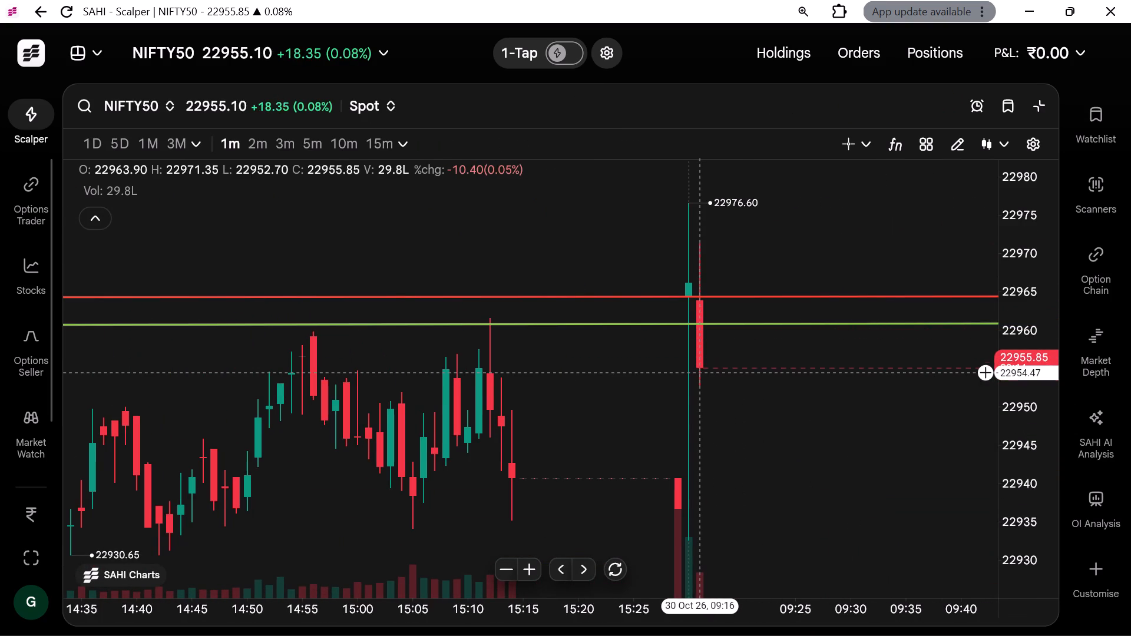
{"action": "scroll", "coordinate": [885, 373], "scroll_direction": "down", "scroll_amount": 2}
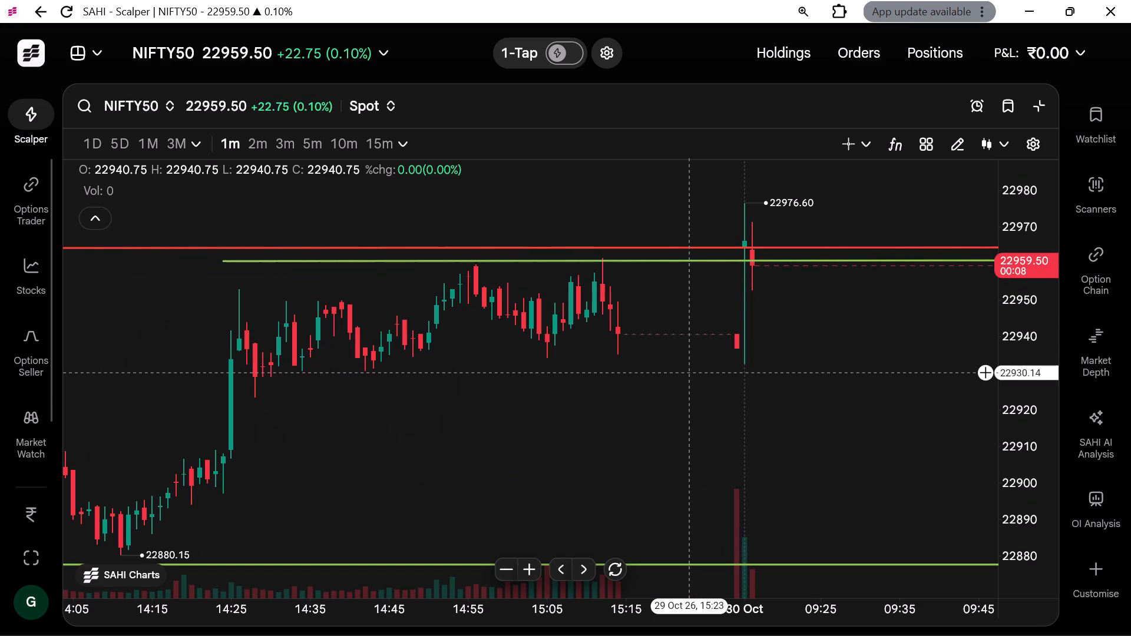
{"action": "scroll", "coordinate": [885, 373], "scroll_direction": "down", "scroll_amount": 1}
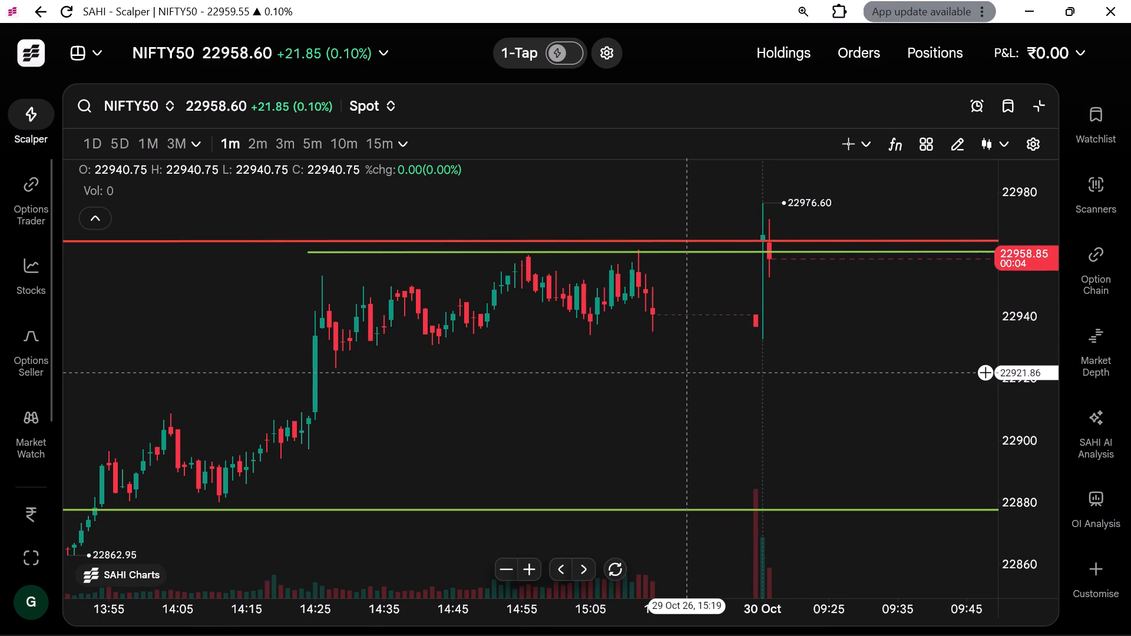
{"action": "scroll", "coordinate": [885, 373], "scroll_direction": "down", "scroll_amount": 1}
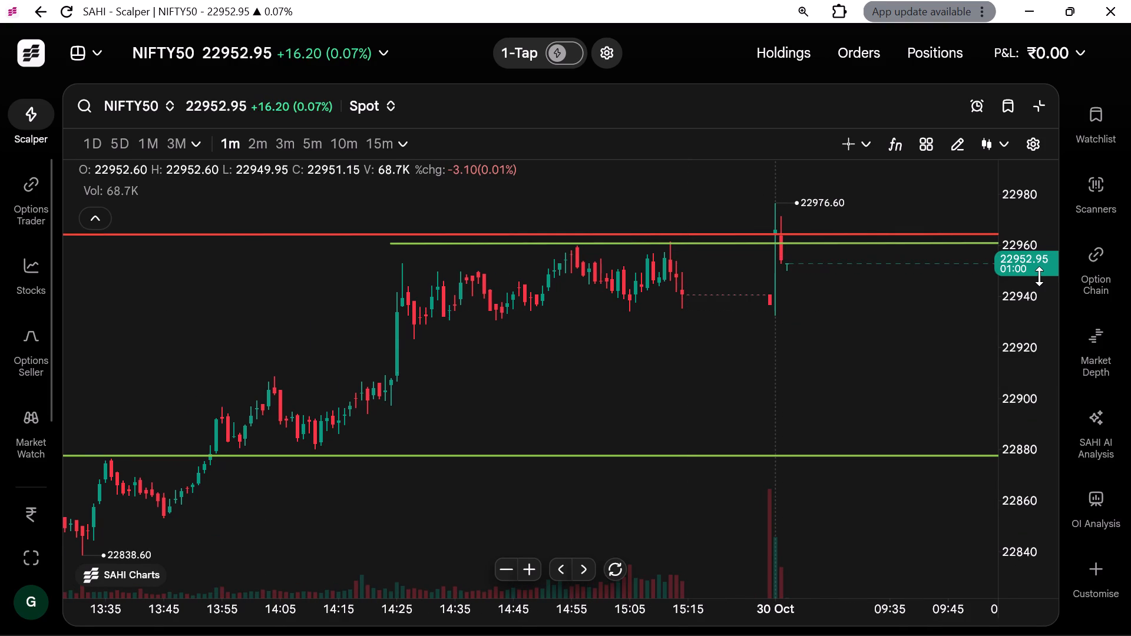
{"action": "scroll", "coordinate": [848, 294], "scroll_direction": "left", "scroll_amount": 1}
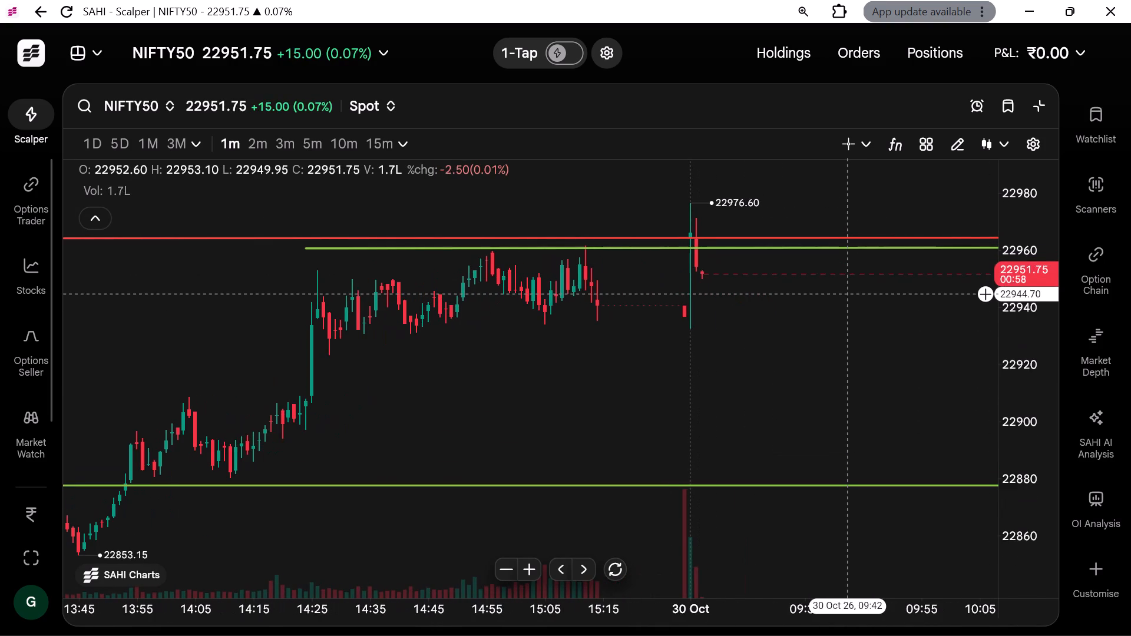
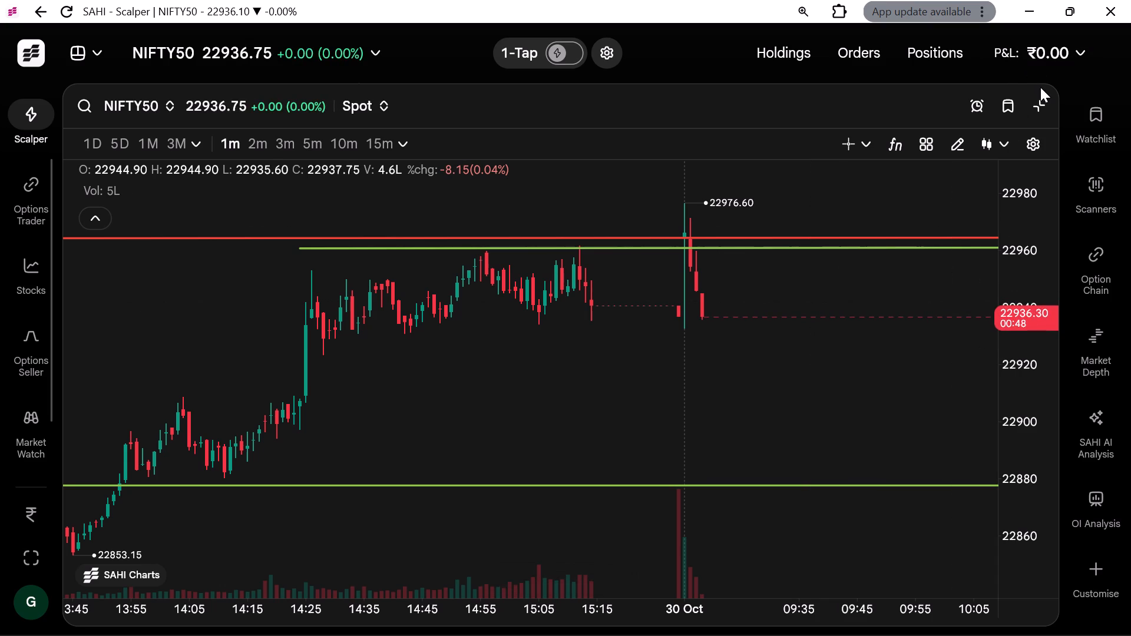
Restore the three-chart layout and check the NIFTY 03 Nov 22950 Put buy ticket, closing it without placing an order.
{"action": "left_click", "coordinate": [1036, 111]}
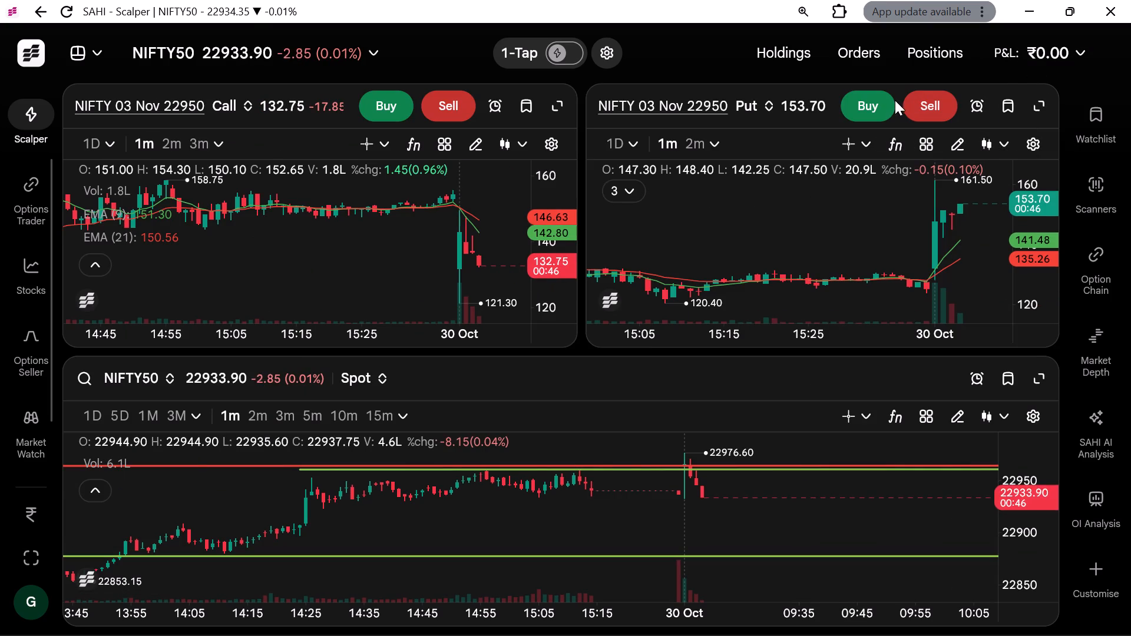
{"action": "left_click", "coordinate": [871, 108]}
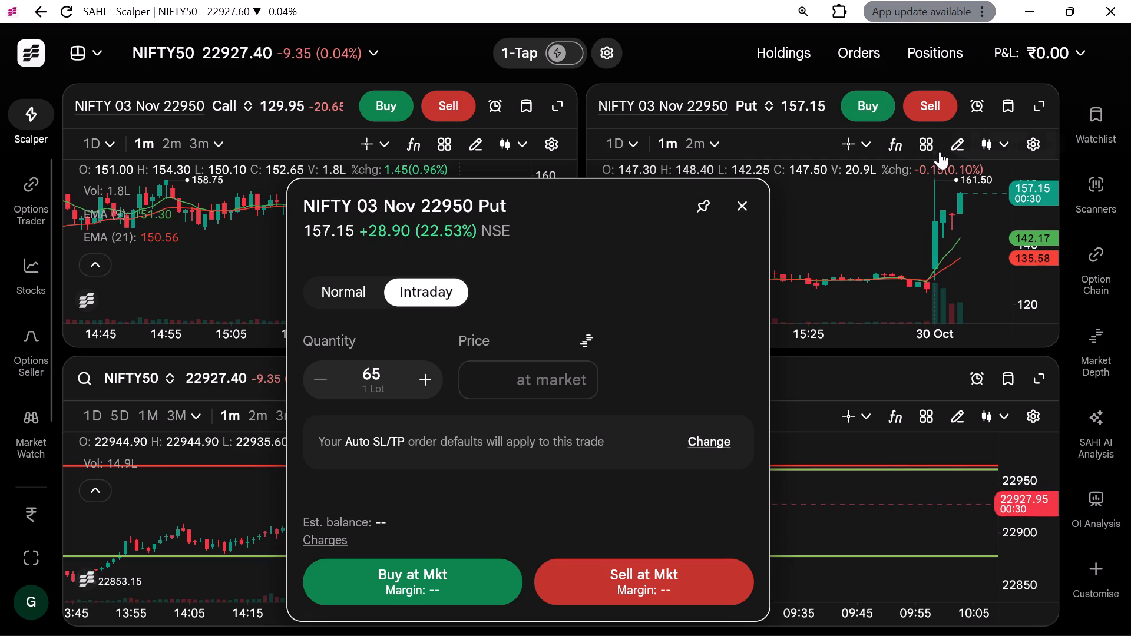
{"action": "left_click", "coordinate": [752, 204]}
Open the NIFTY 03 Nov 22950 Put buy ticket over the maximised NIFTY50 spot chart, moved clear of the 30 Oct candles.
{"action": "scroll", "coordinate": [806, 452], "scroll_direction": "up", "scroll_amount": 4}
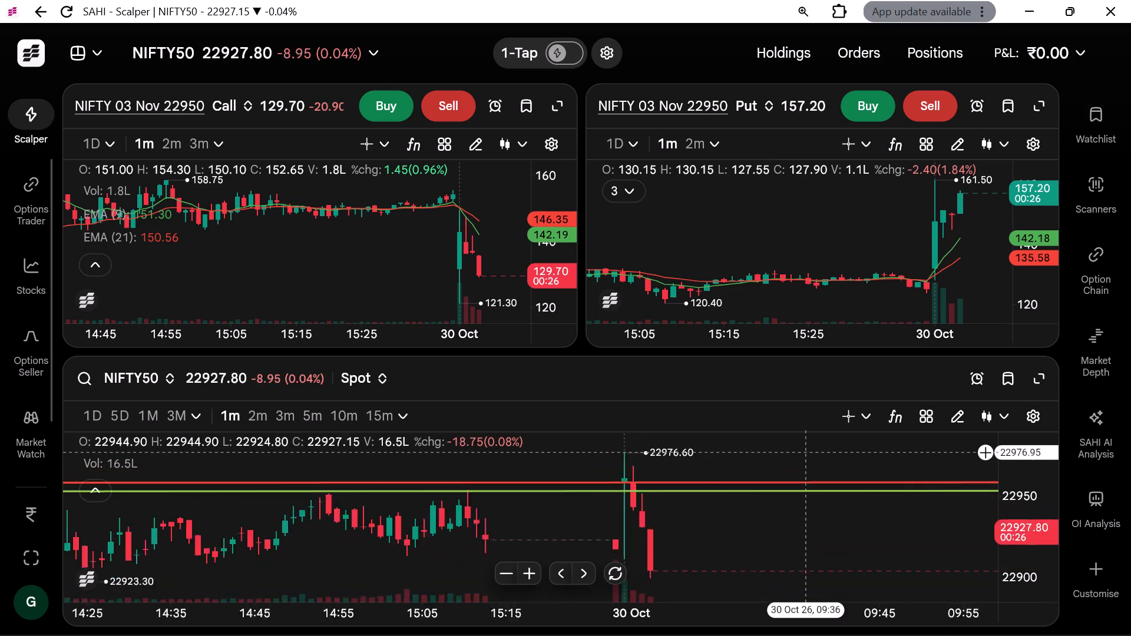
{"action": "scroll", "coordinate": [806, 452], "scroll_direction": "up", "scroll_amount": 1}
{"action": "scroll", "coordinate": [806, 452], "scroll_direction": "down", "scroll_amount": 1}
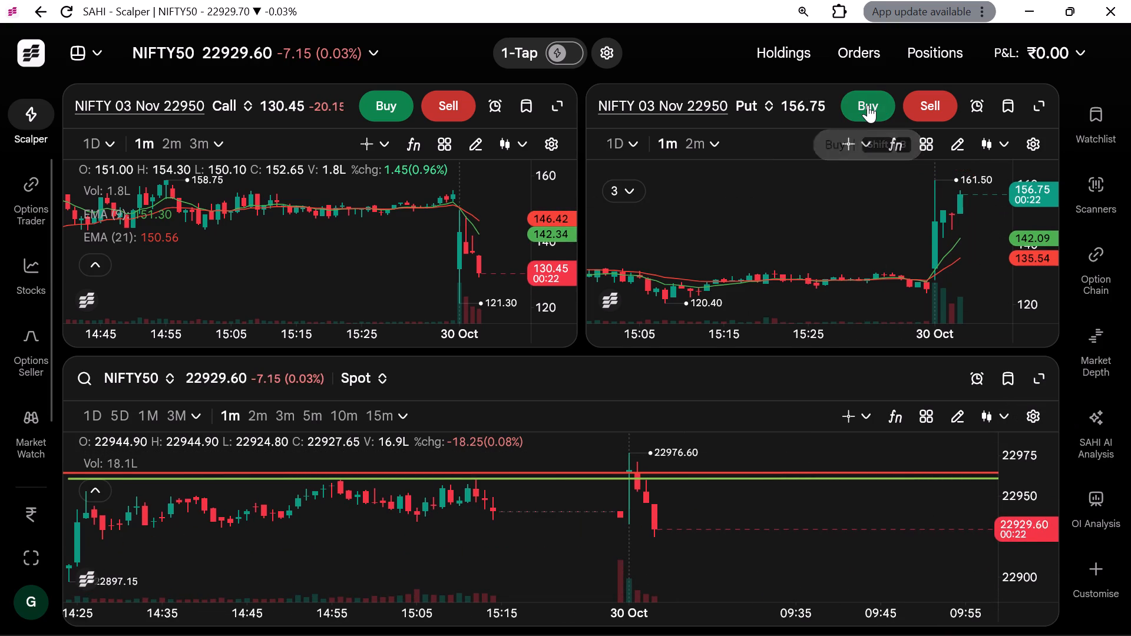
{"action": "left_click", "coordinate": [868, 105]}
{"action": "left_click", "coordinate": [1031, 376]}
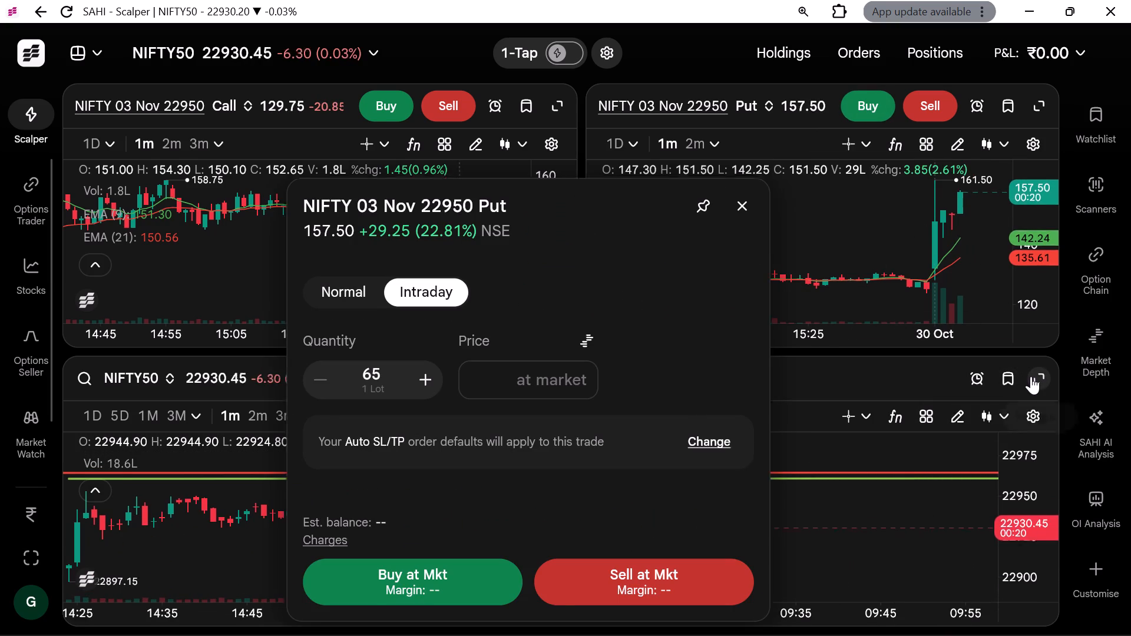
{"action": "left_click_drag", "start_coordinate": [555, 210], "coordinate": [305, 191]}
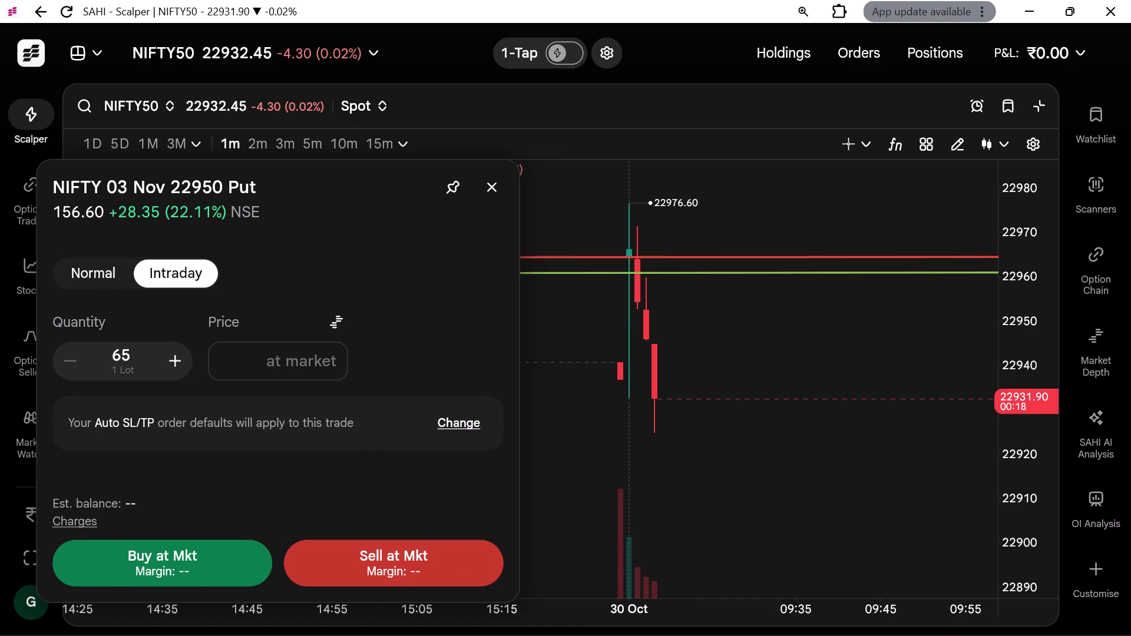
{"action": "scroll", "coordinate": [596, 326], "scroll_direction": "down", "scroll_amount": 1}
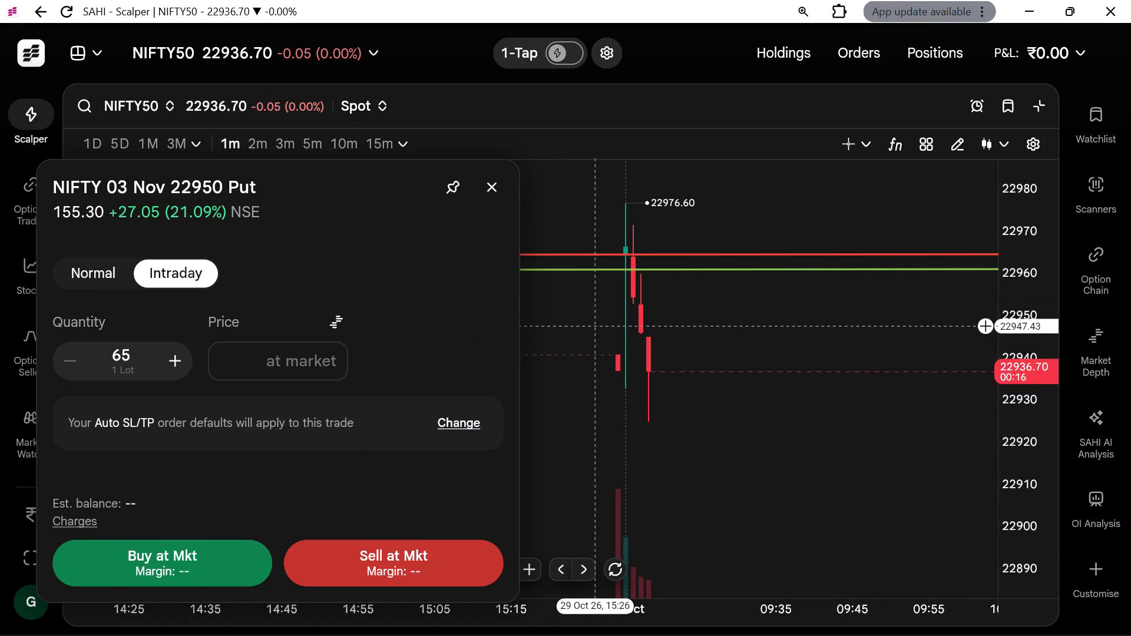
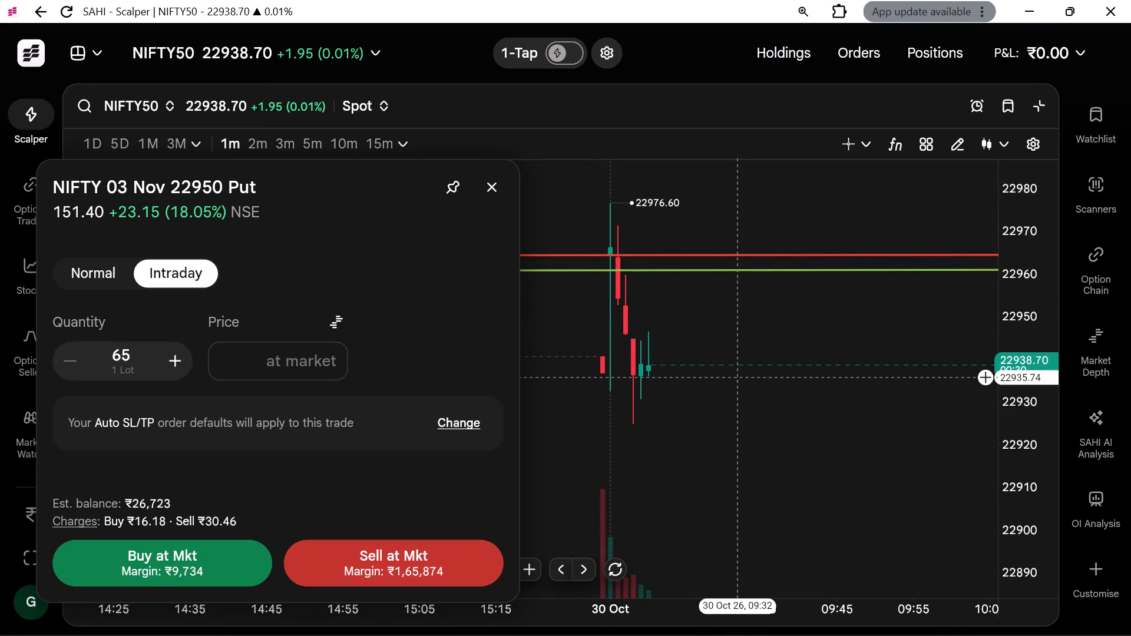
Examine the 30 Oct opening one-minute candles on the NIFTY50 spot chart against the marked levels, keeping the 22950 Put ticket open.
{"action": "scroll", "coordinate": [738, 379], "scroll_direction": "right", "scroll_amount": 1}
{"action": "scroll", "coordinate": [738, 379], "scroll_direction": "up", "scroll_amount": 1}
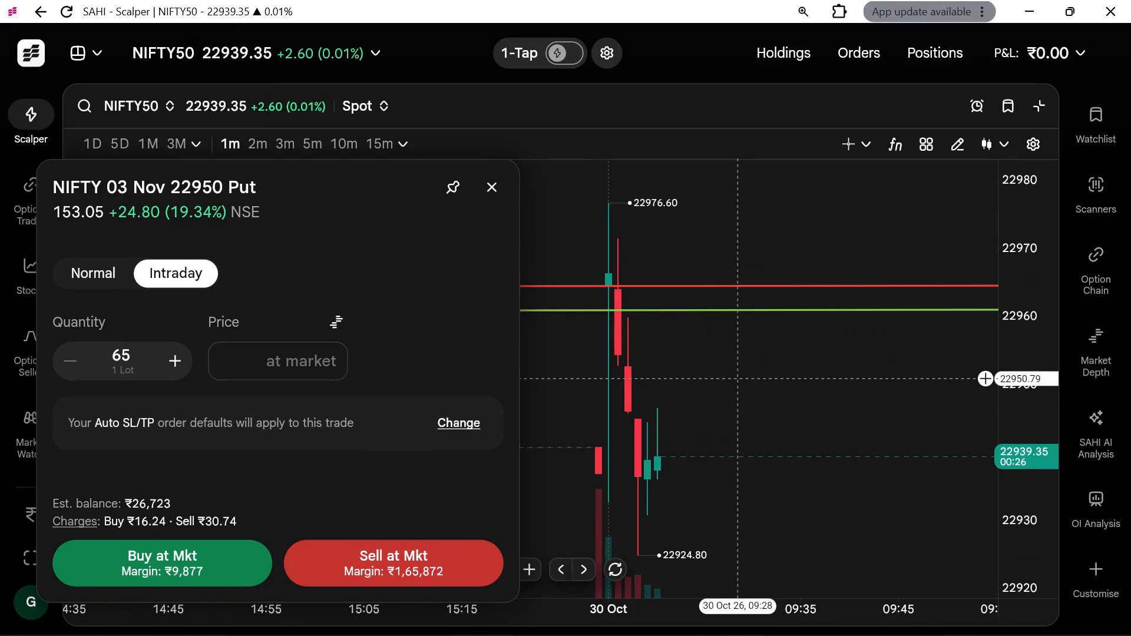
{"action": "scroll", "coordinate": [738, 379], "scroll_direction": "up", "scroll_amount": 1}
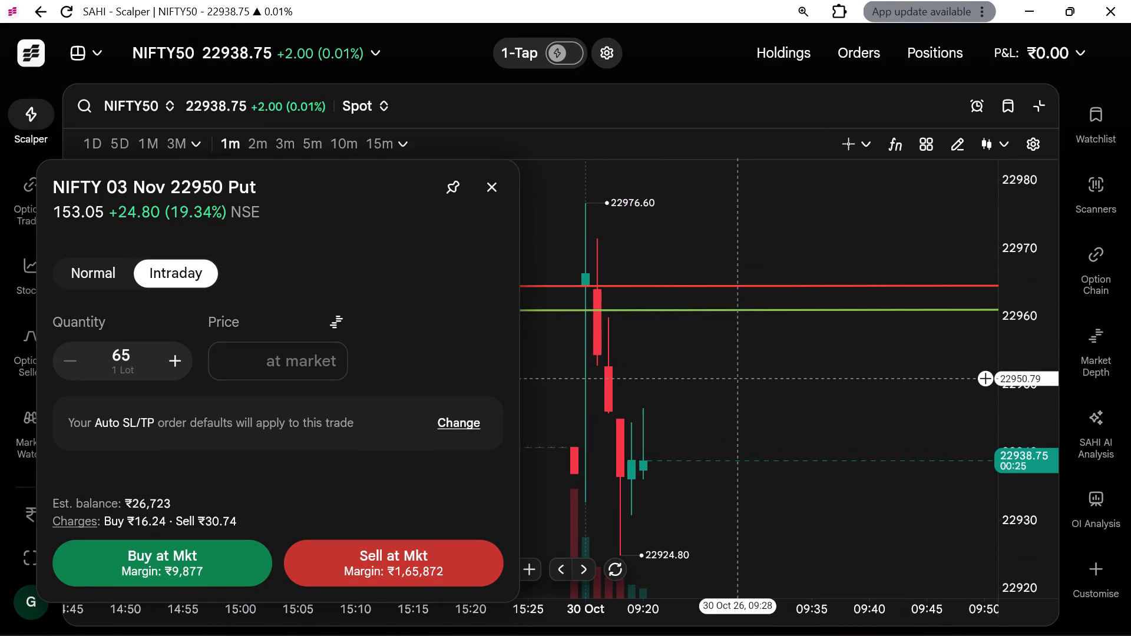
{"action": "scroll", "coordinate": [738, 379], "scroll_direction": "down", "scroll_amount": 2}
{"action": "scroll", "coordinate": [738, 379], "scroll_direction": "right", "scroll_amount": 1}
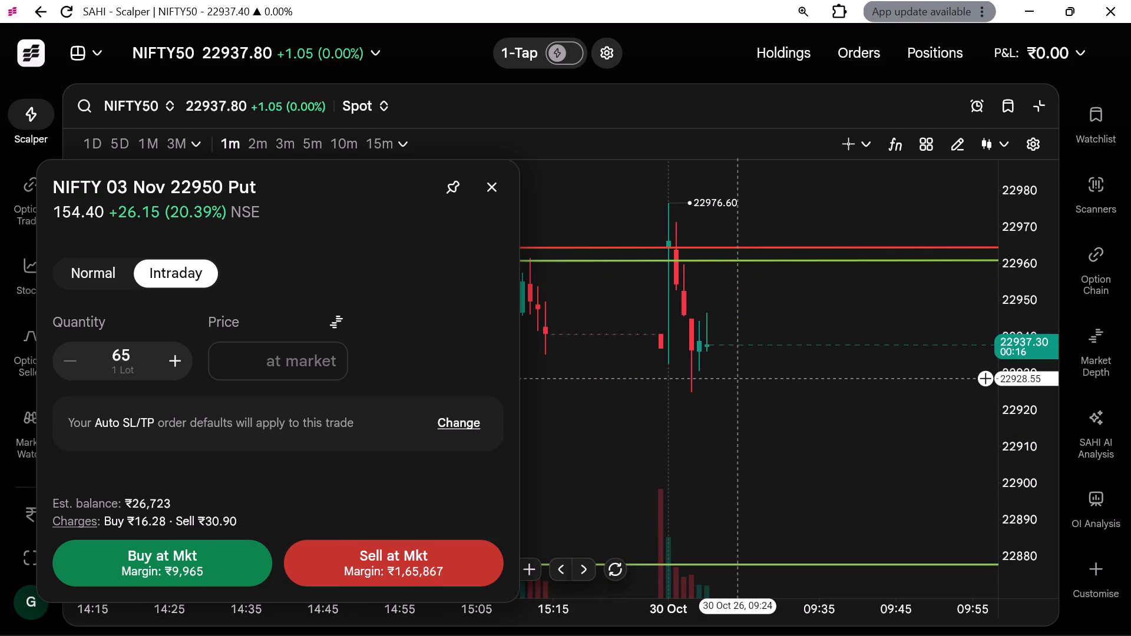
{"action": "scroll", "coordinate": [738, 379], "scroll_direction": "up", "scroll_amount": 1}
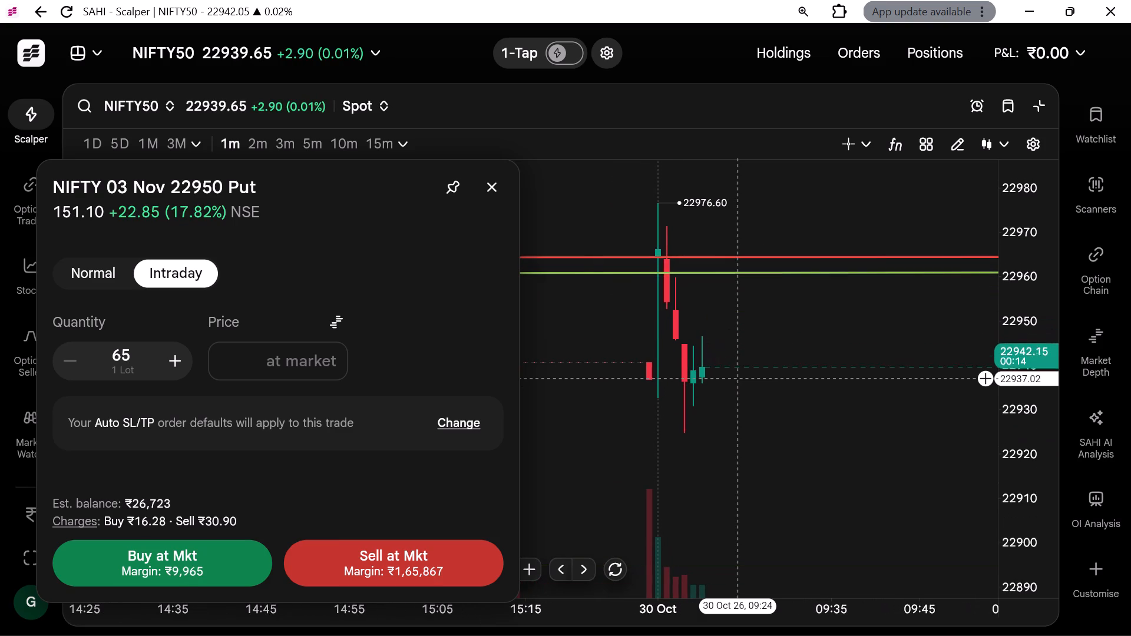
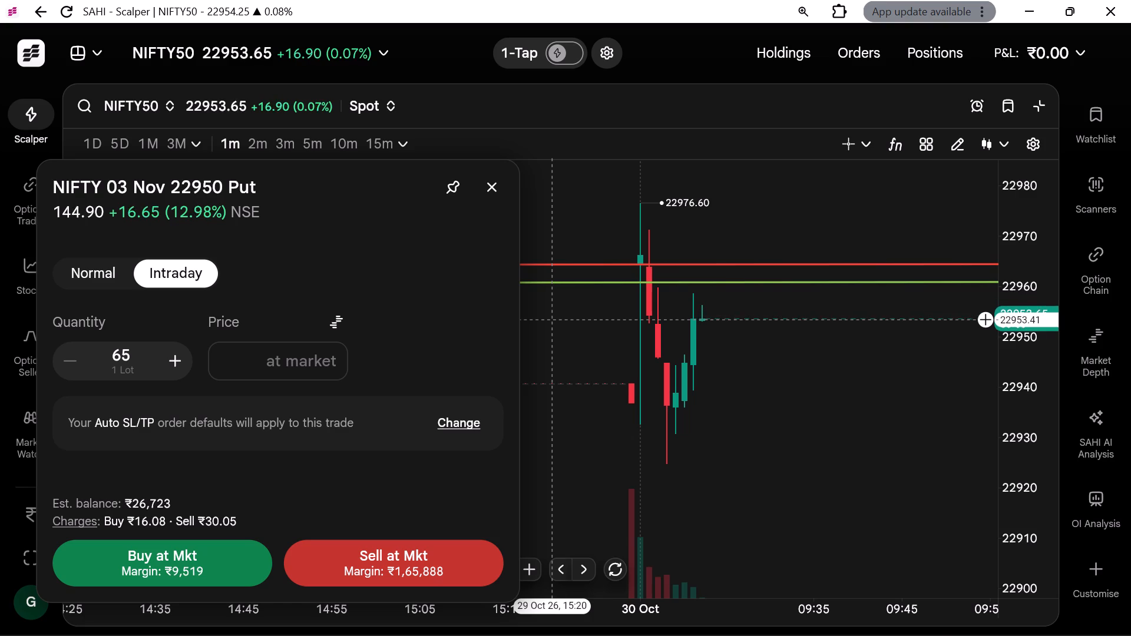
Set the intraday NIFTY 03 Nov 22950 Put order quantity to 130 (2 lots).
{"action": "left_click", "coordinate": [185, 366]}
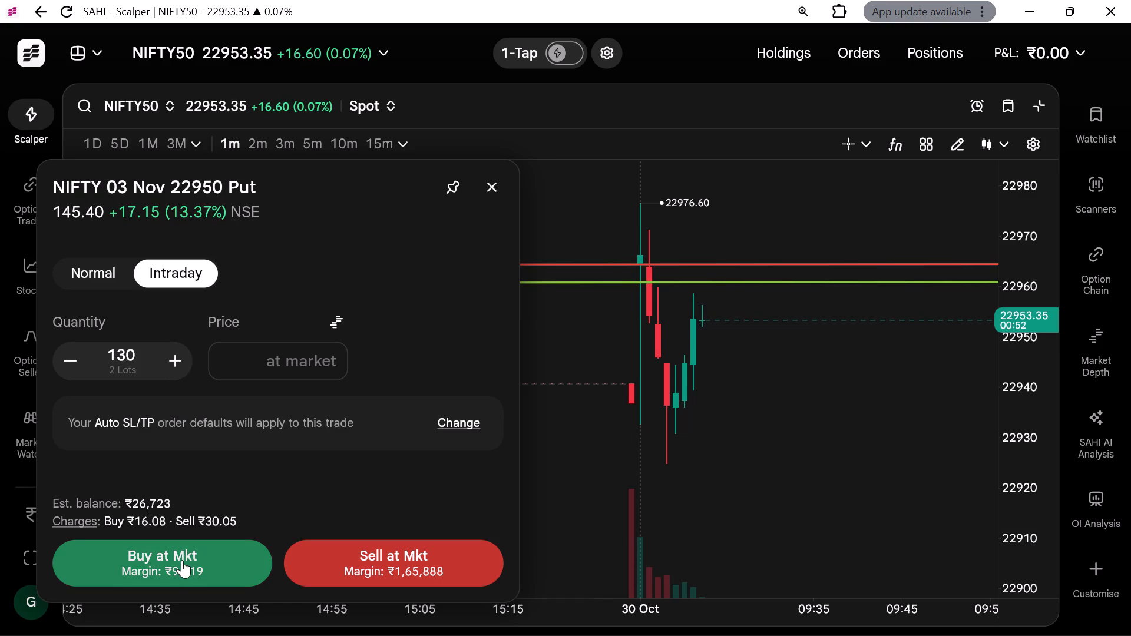